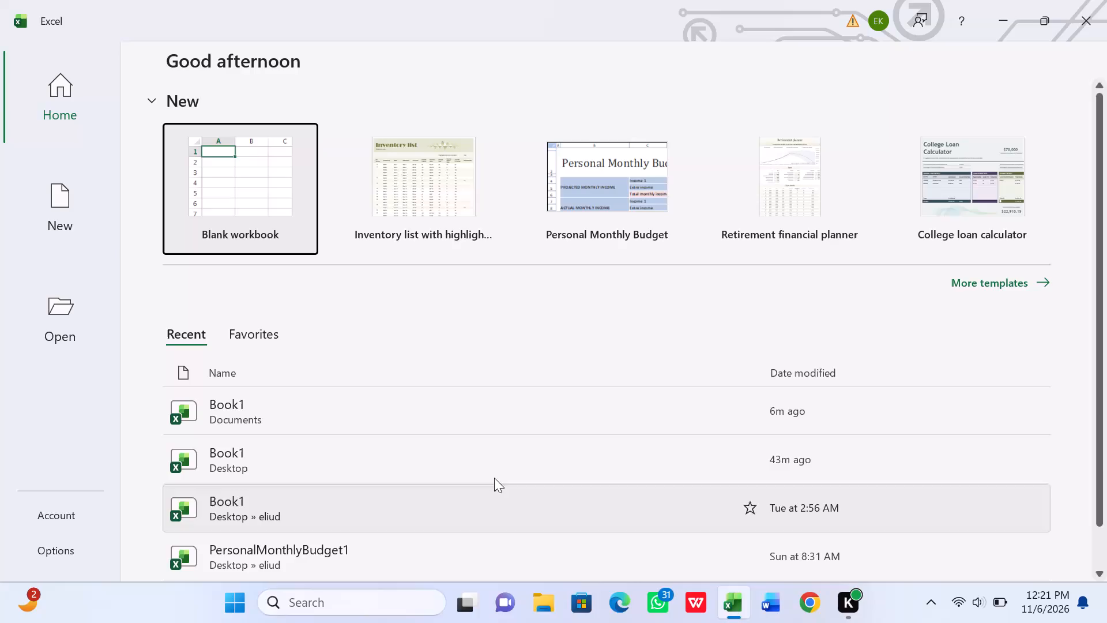
# Create a new blank workbook and select cell A4 as the start of the header row.
pyautogui.click(235, 175)
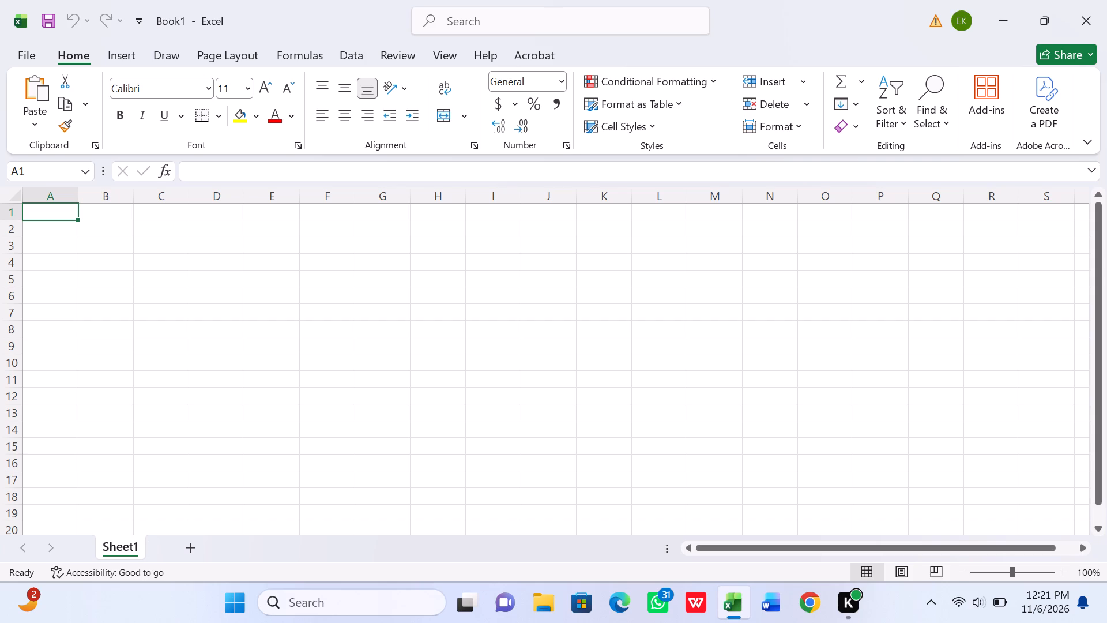
pyautogui.click(48, 266)
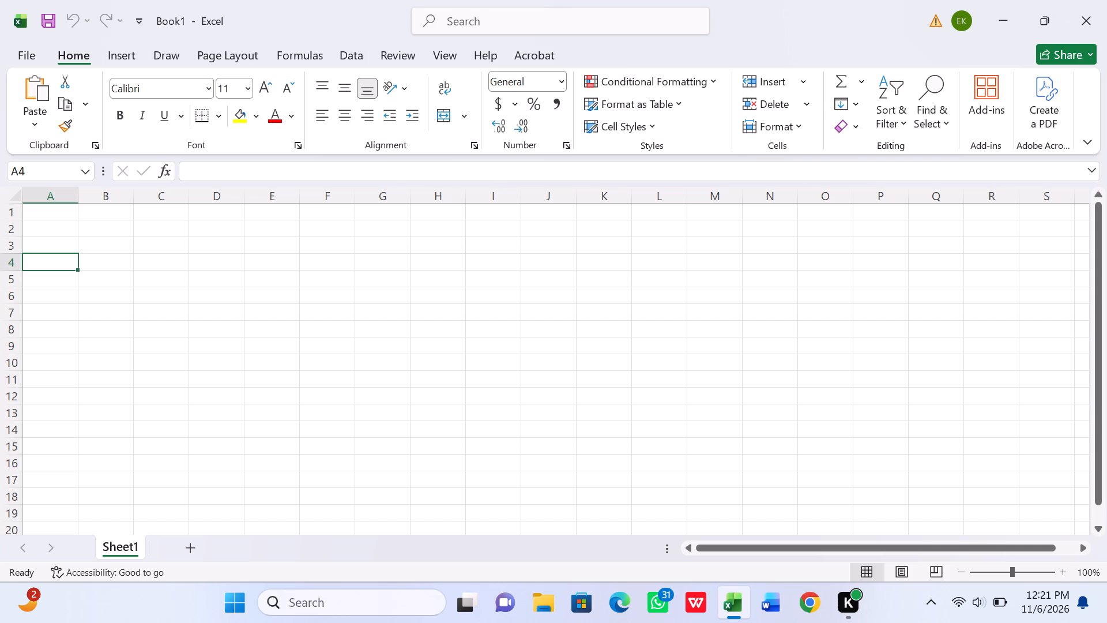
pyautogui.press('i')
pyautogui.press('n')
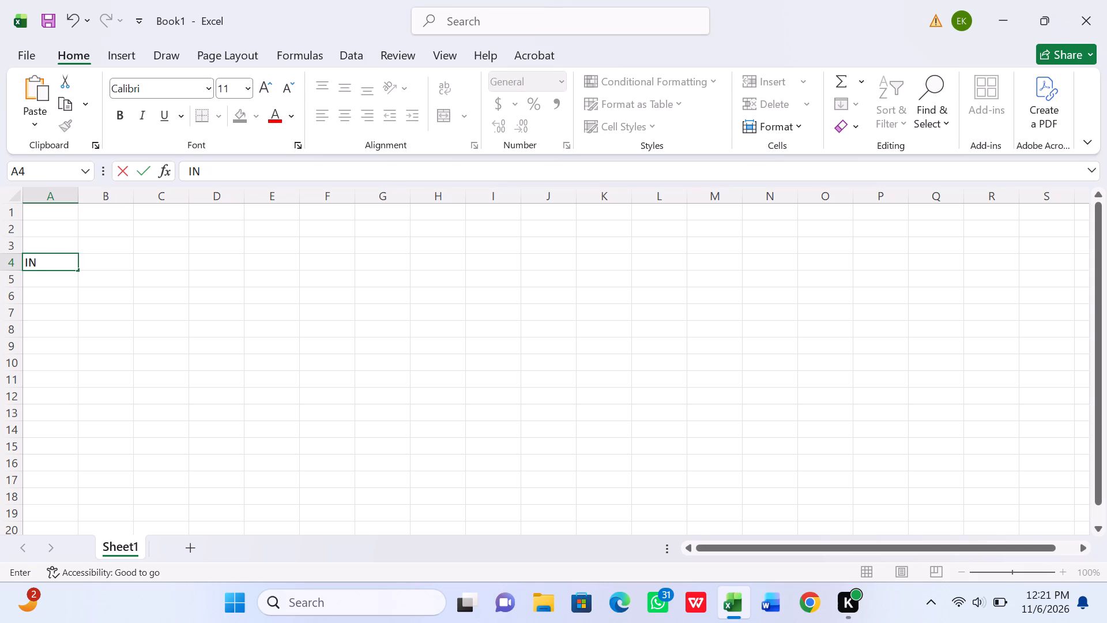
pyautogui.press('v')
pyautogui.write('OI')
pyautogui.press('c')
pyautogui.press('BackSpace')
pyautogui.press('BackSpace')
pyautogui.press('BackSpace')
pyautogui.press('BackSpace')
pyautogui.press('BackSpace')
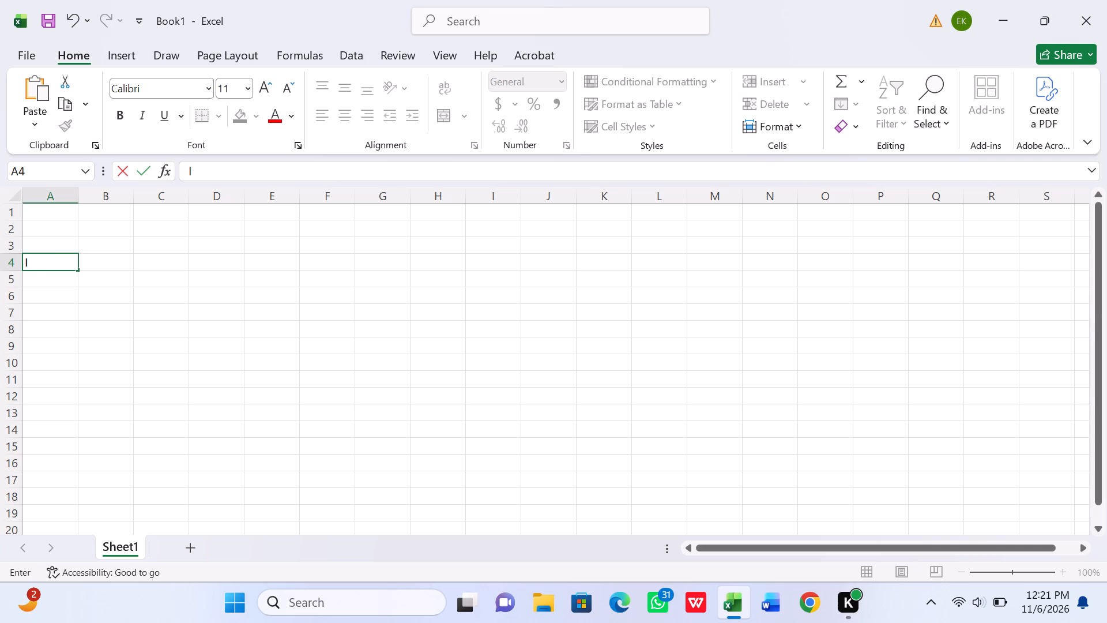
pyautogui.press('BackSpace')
# Enter the column header "invoice no" in lowercase in cell A4.
pyautogui.write('in')
pyautogui.press('v')
pyautogui.write('oi')
pyautogui.press('c')
pyautogui.press('e')
pyautogui.press('space')
pyautogui.write('n')
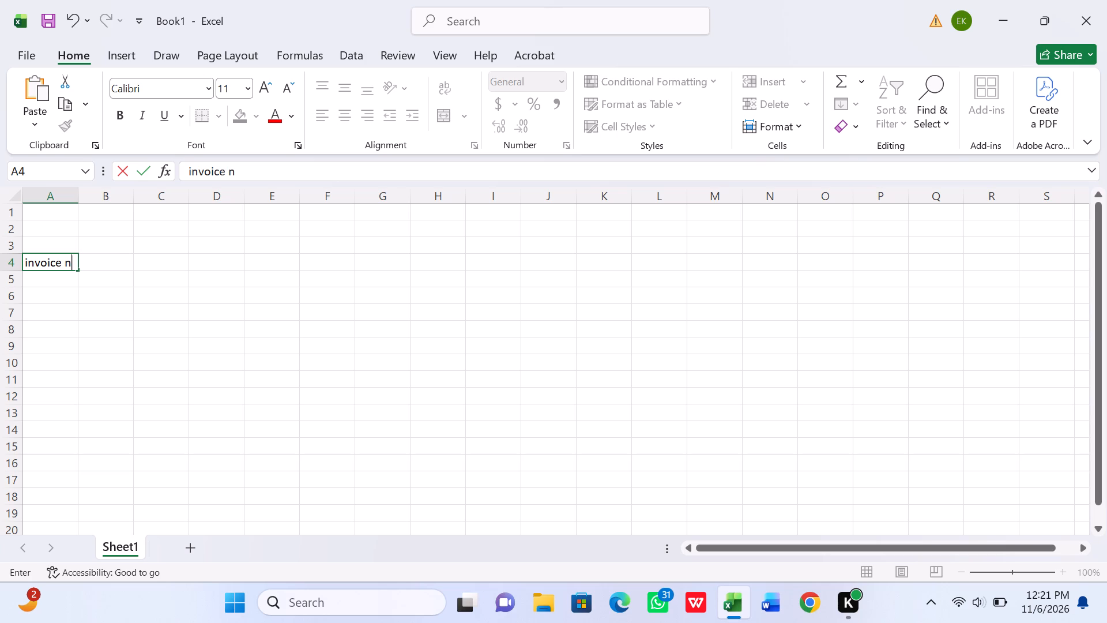
pyautogui.press('o')
pyautogui.press('Tab')
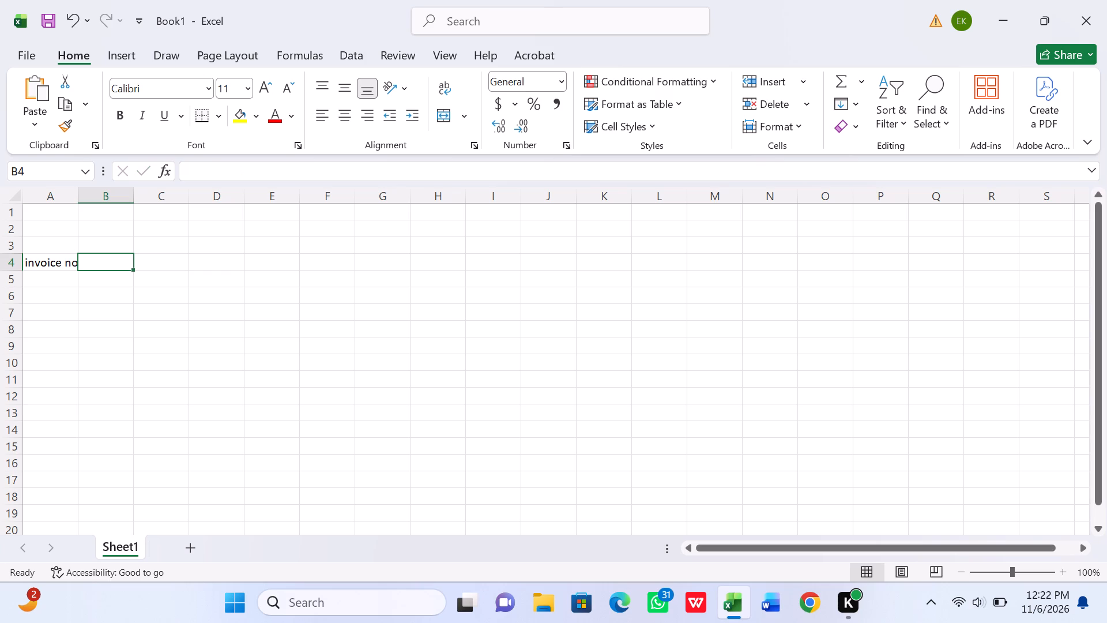
# Enter the column header "product description" in cell B4.
pyautogui.press('p')
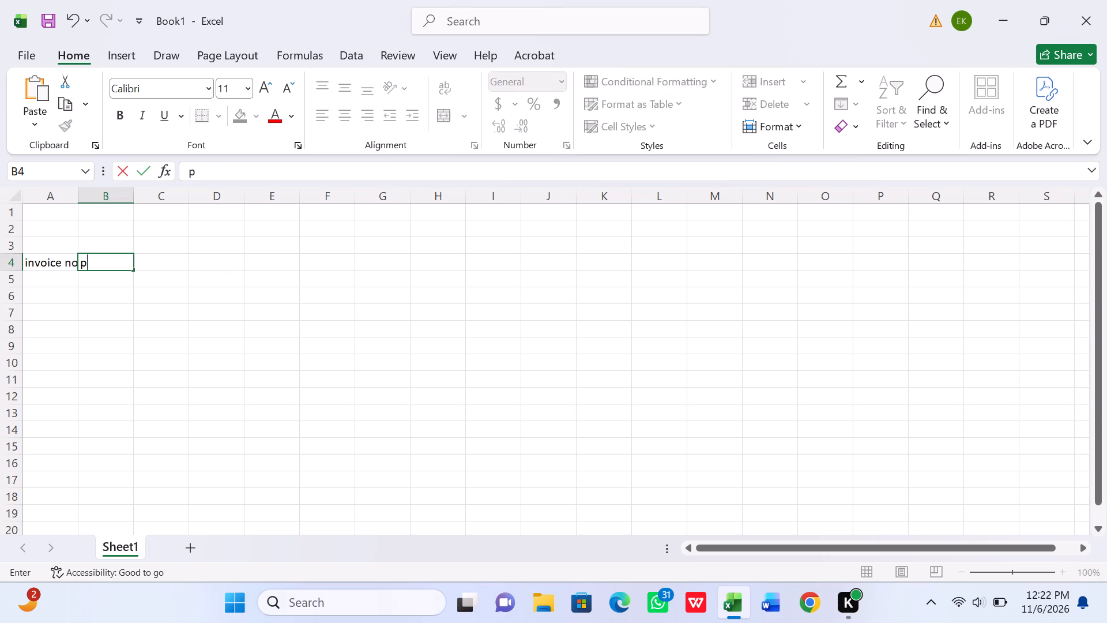
pyautogui.press('r')
pyautogui.press('o')
pyautogui.press('d')
pyautogui.write('uct')
pyautogui.press('space')
pyautogui.write('des')
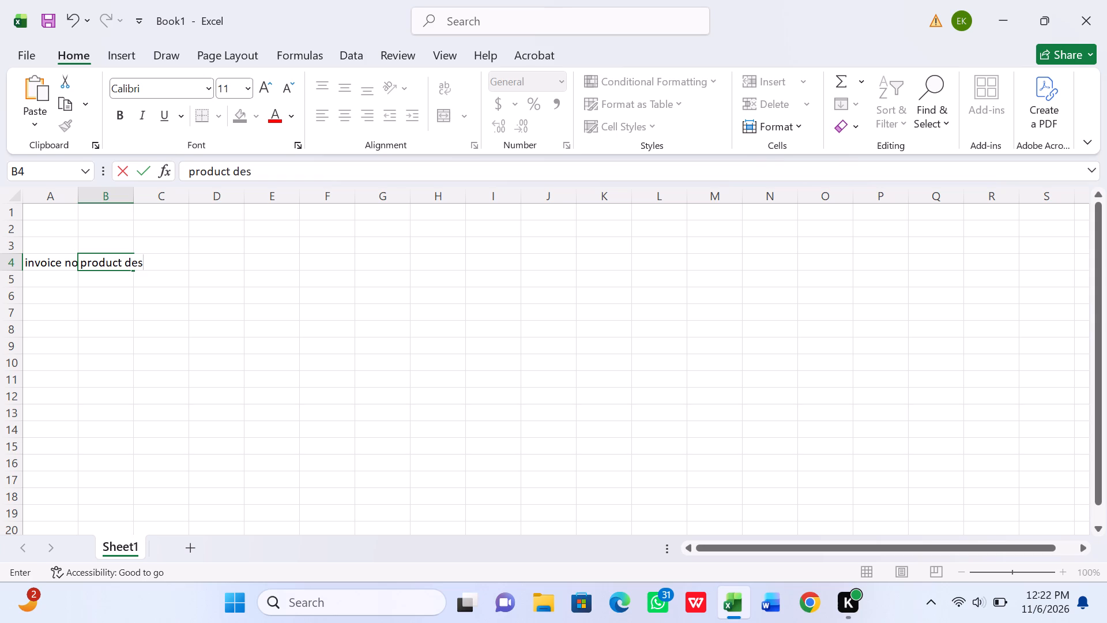
pyautogui.write('cr')
pyautogui.press('i')
pyautogui.press('p')
pyautogui.press('t')
pyautogui.write('io')
pyautogui.press('n')
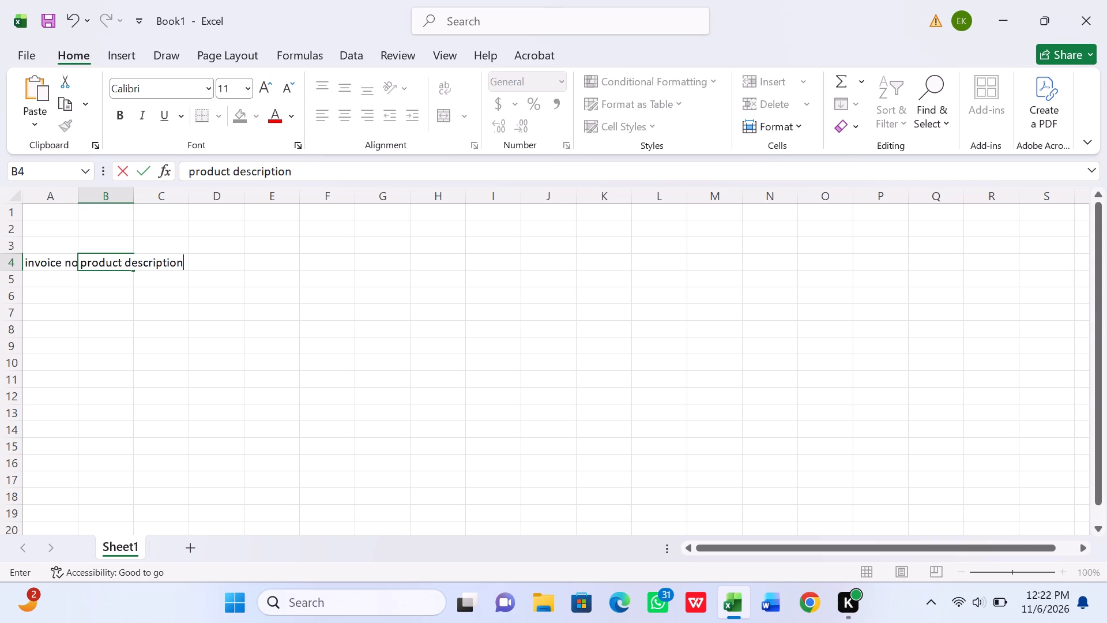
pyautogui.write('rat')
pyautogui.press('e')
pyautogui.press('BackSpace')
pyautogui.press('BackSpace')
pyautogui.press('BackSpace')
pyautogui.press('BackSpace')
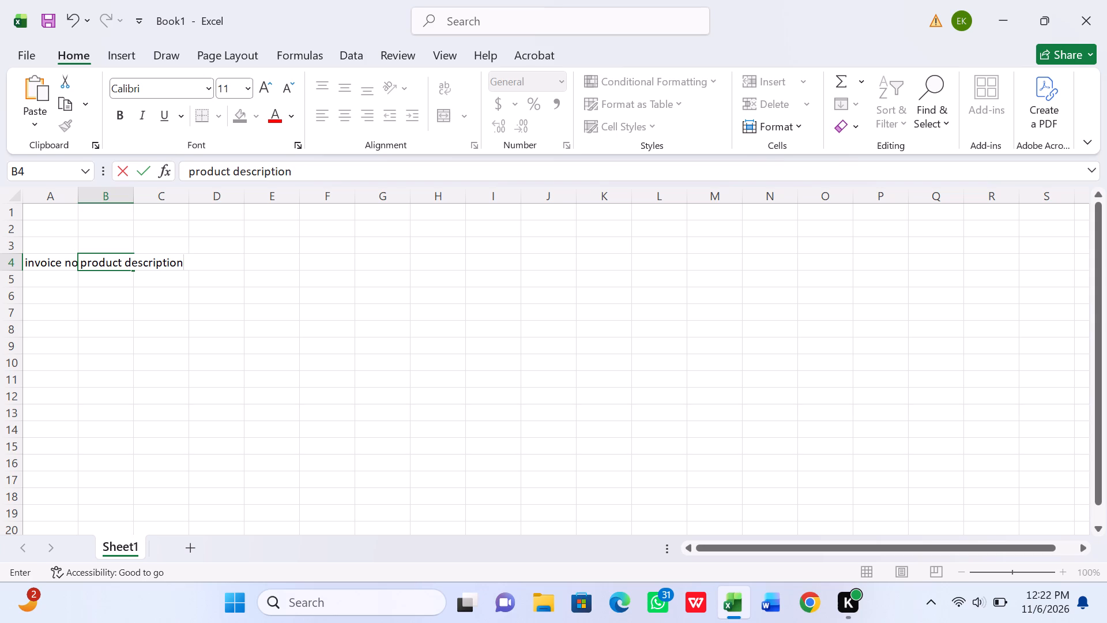
# Enter the column headers "rate" in cell C4 and "quantity" in cell D4.
pyautogui.press('Tab')
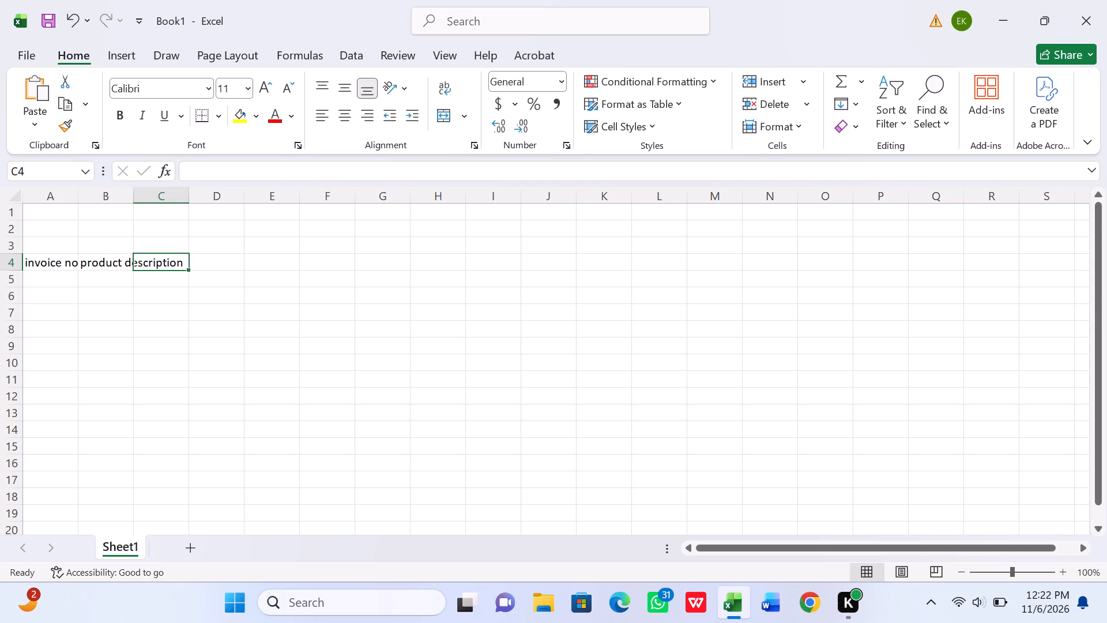
pyautogui.write('rate')
pyautogui.press('Tab')
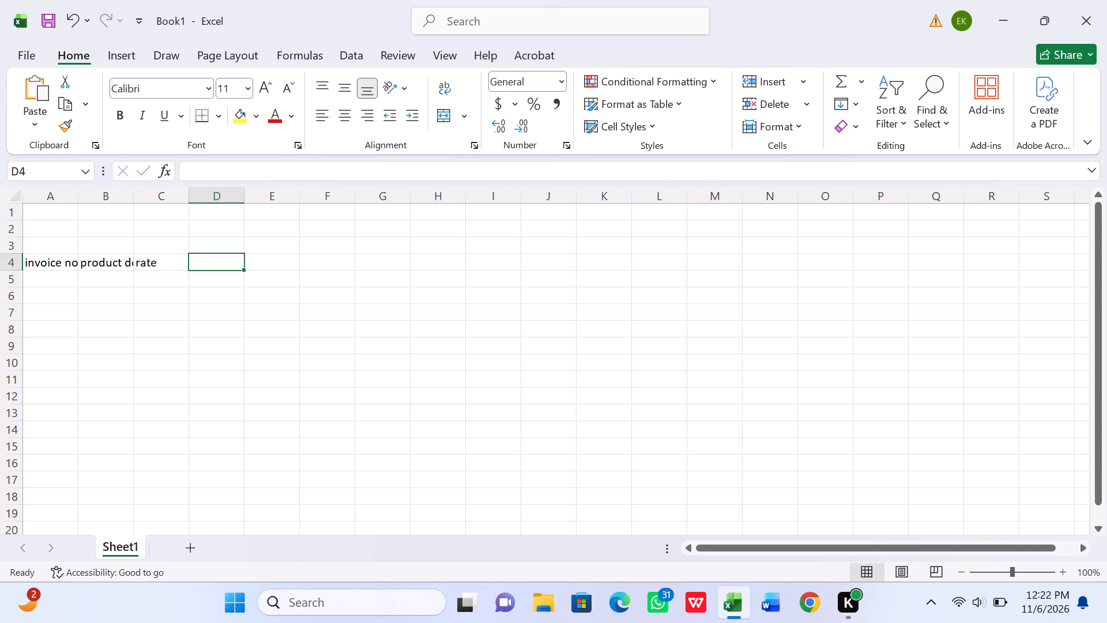
pyautogui.press('q')
pyautogui.write('uq')
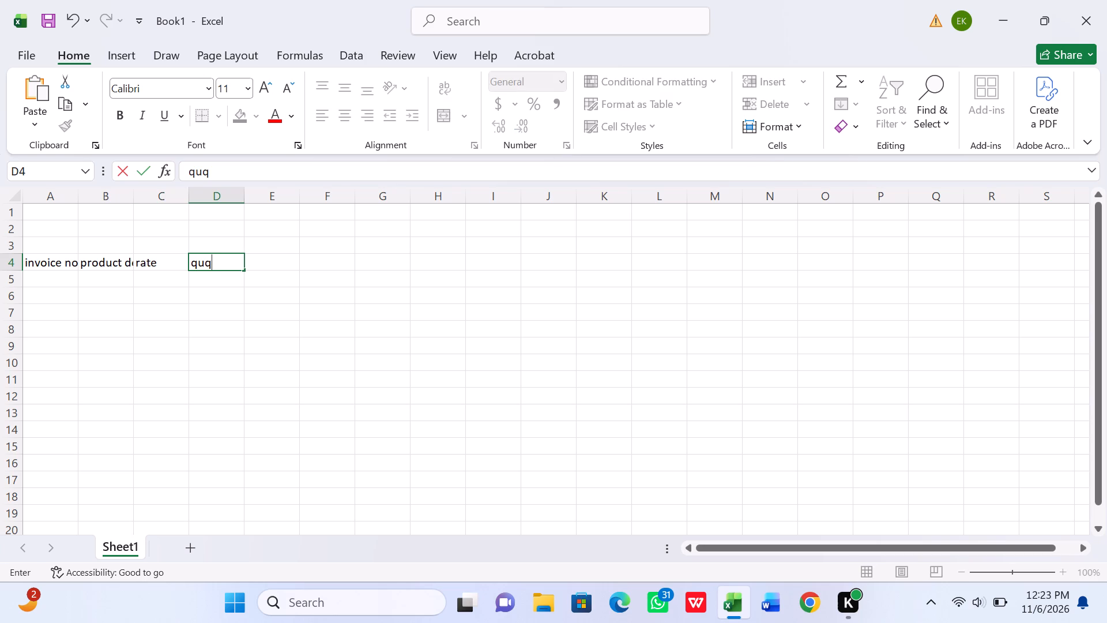
pyautogui.press('BackSpace')
pyautogui.write('an')
pyautogui.write('tity')
pyautogui.press('Tab')
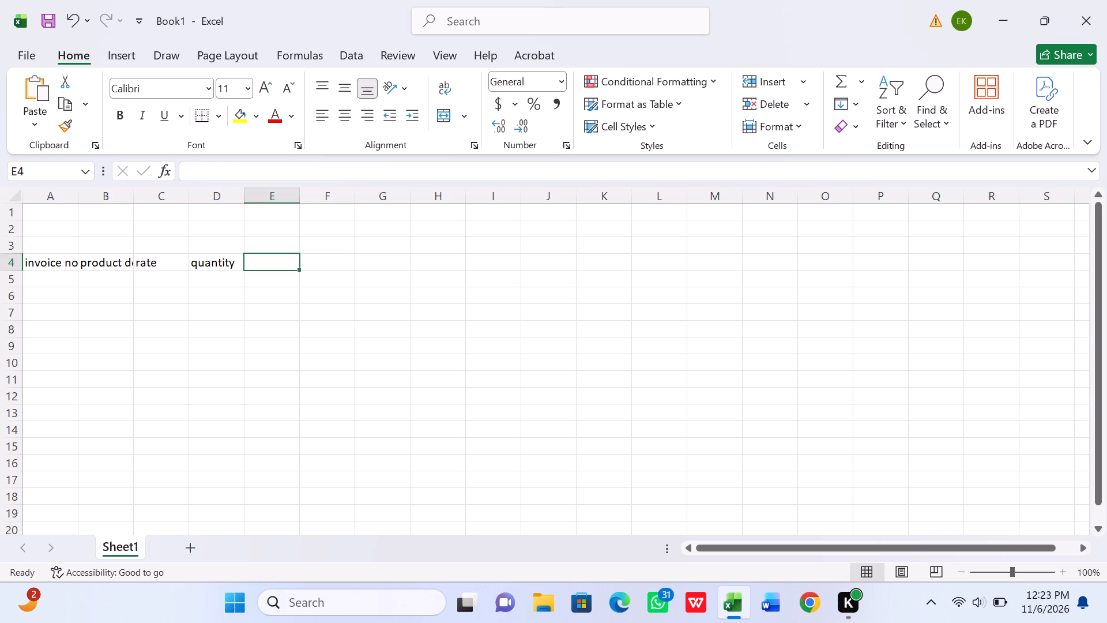
# Enter the column headers "amount" in cell E4 and "GST12%" in cell F4.
pyautogui.press('a')
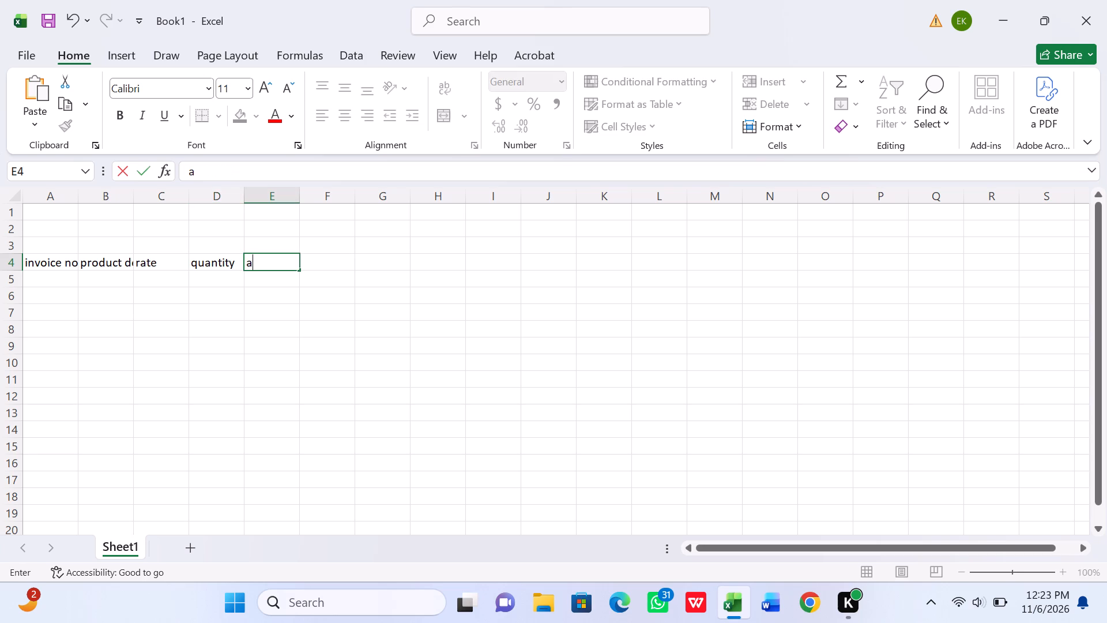
pyautogui.write('mount')
pyautogui.press('Tab')
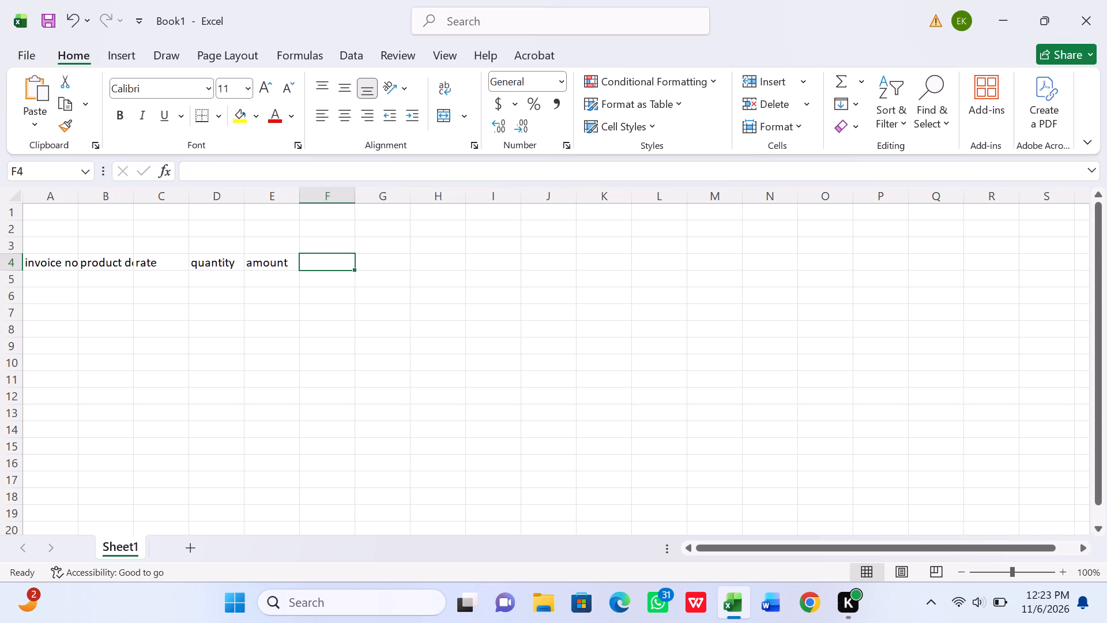
pyautogui.write('GS')
pyautogui.press('t')
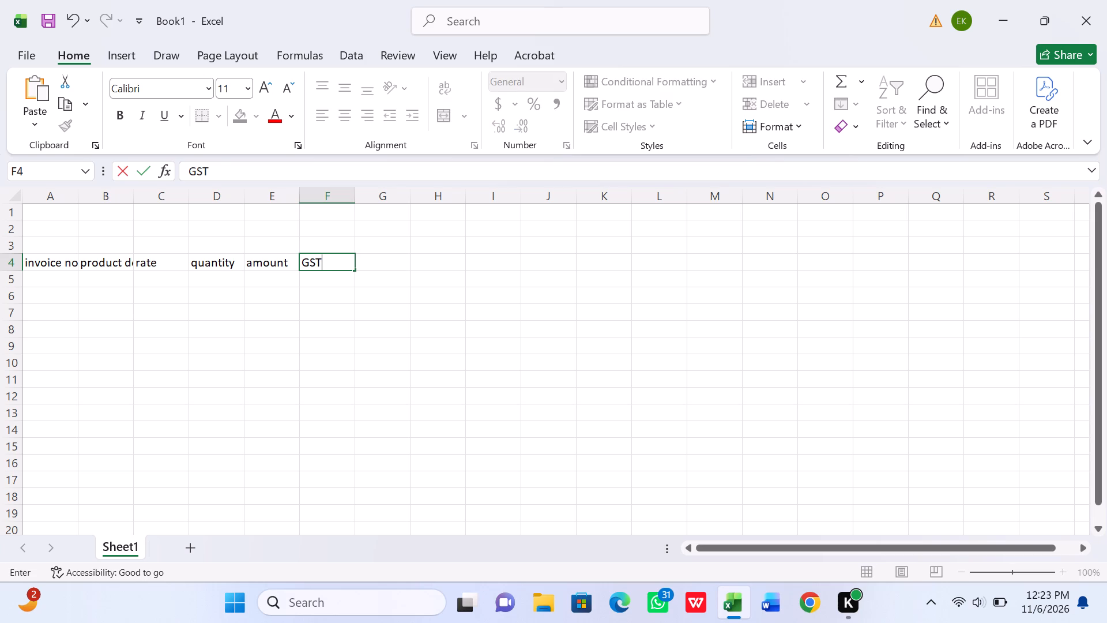
pyautogui.write('12')
pyautogui.hotkey('shift', '%')
pyautogui.press('Tab')
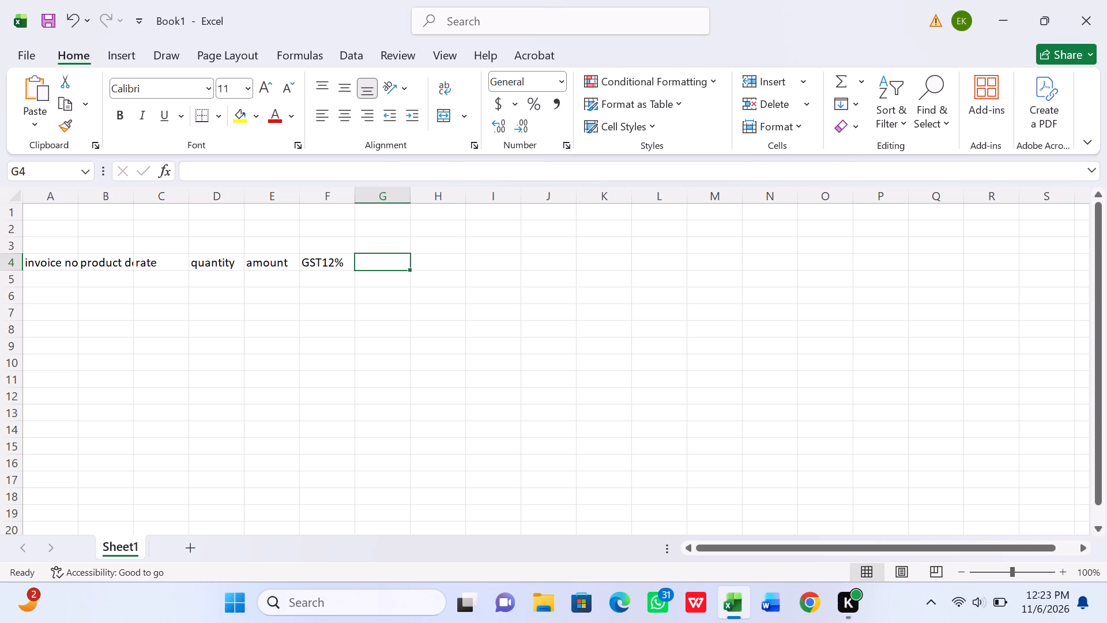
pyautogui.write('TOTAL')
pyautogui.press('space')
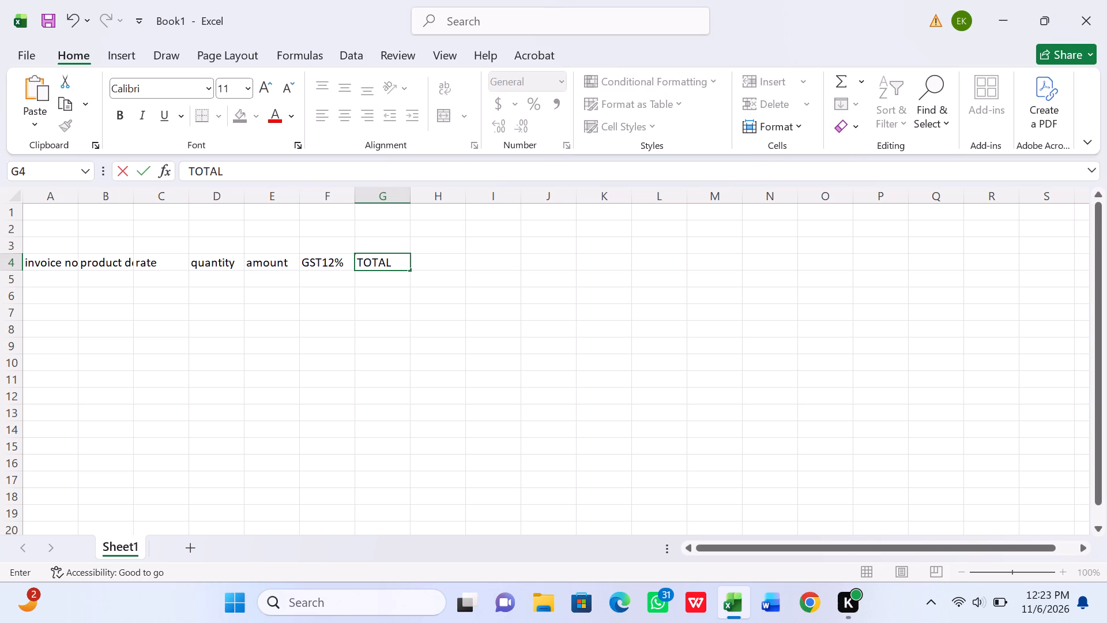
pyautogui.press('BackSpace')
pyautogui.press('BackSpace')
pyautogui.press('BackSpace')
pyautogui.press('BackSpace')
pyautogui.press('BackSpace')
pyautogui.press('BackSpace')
# Enter the column header "total amount" in lowercase in cell G4.
pyautogui.write('total amount')
pyautogui.press('Return')
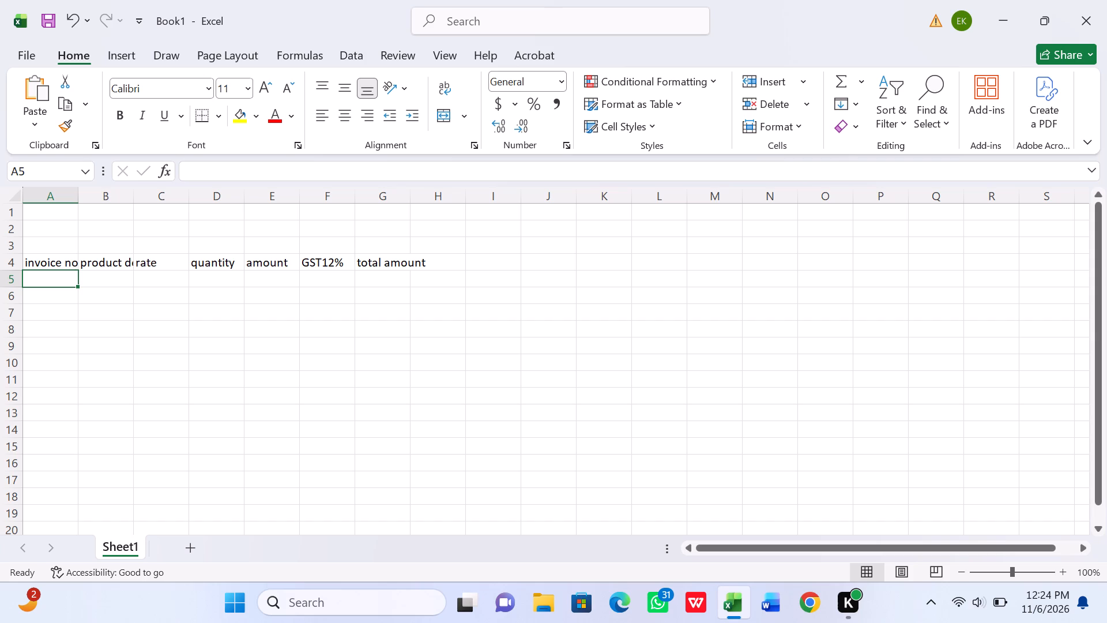
# Enter the invoice numbers 10301, 10302 and 10303 in cells A5 to A7.
pyautogui.press('1')
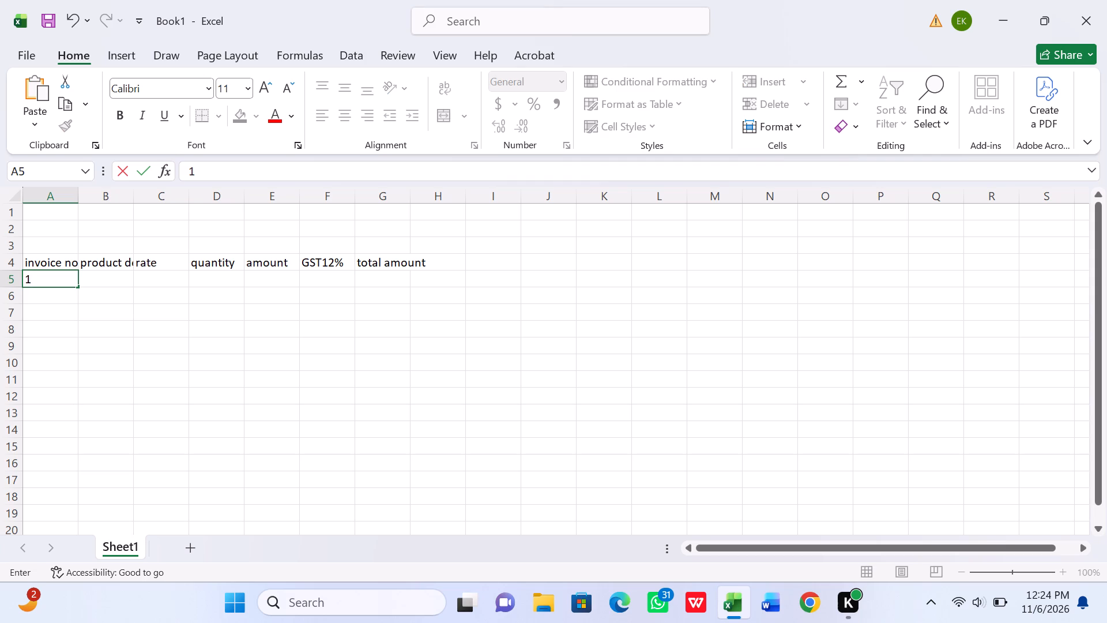
pyautogui.press('0')
pyautogui.press('3')
pyautogui.press('0')
pyautogui.press('1')
pyautogui.press('Return')
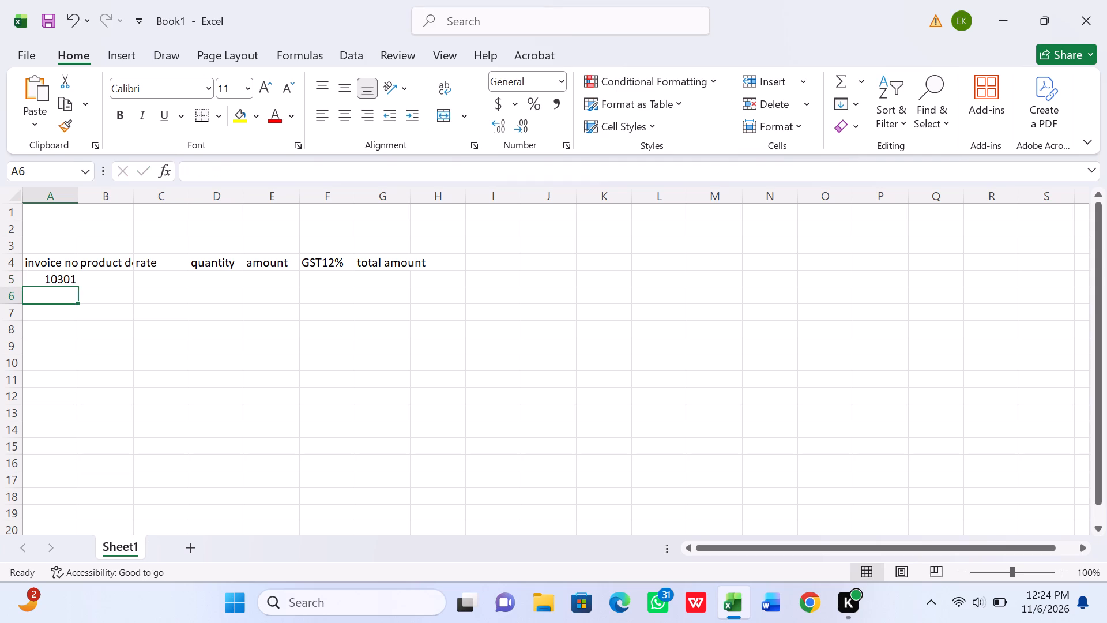
pyautogui.write('10302')
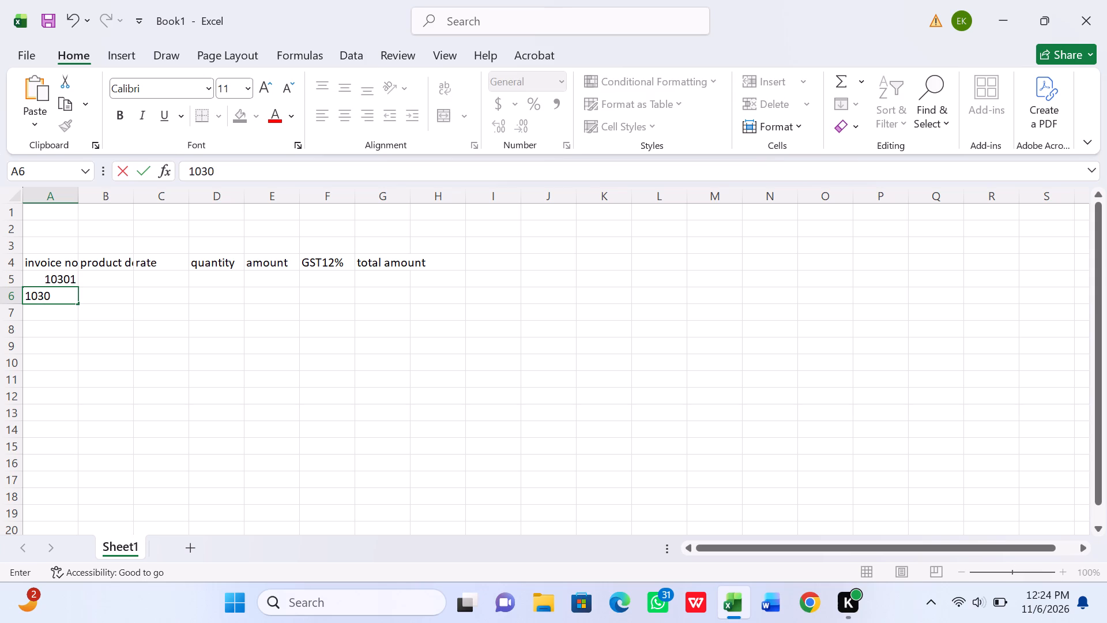
pyautogui.press('Return')
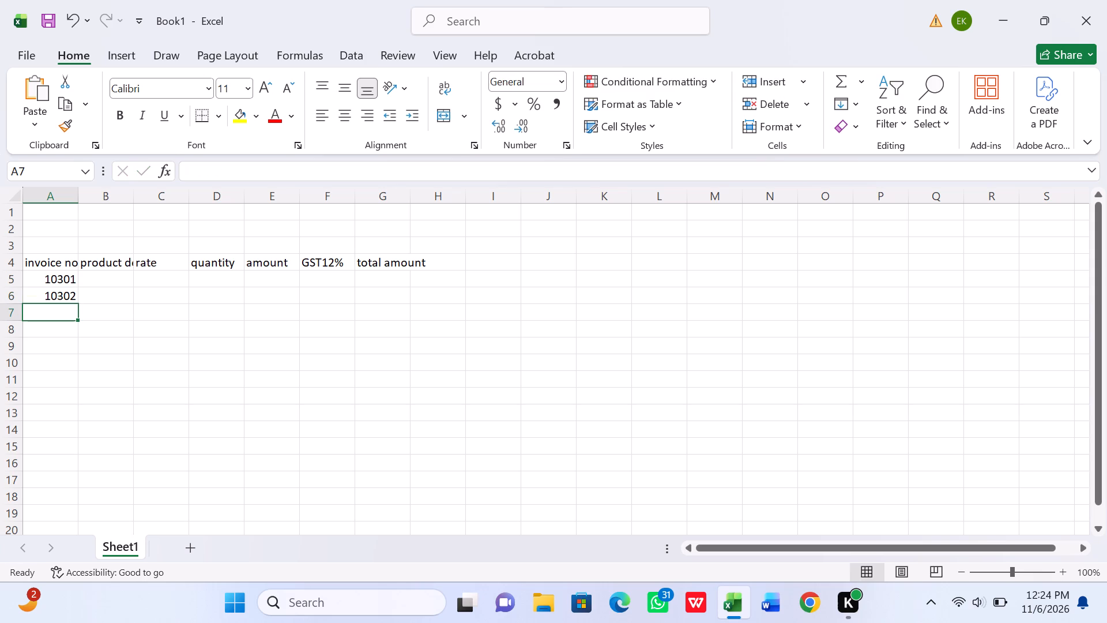
pyautogui.write('10')
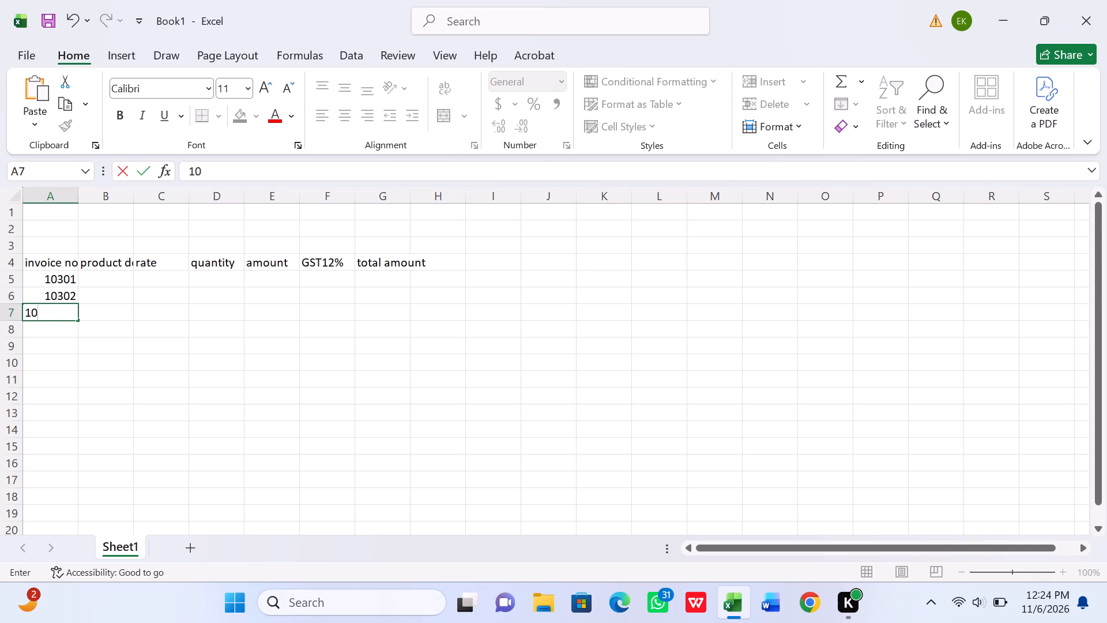
pyautogui.write('30')
pyautogui.press('3')
pyautogui.click(78, 318)
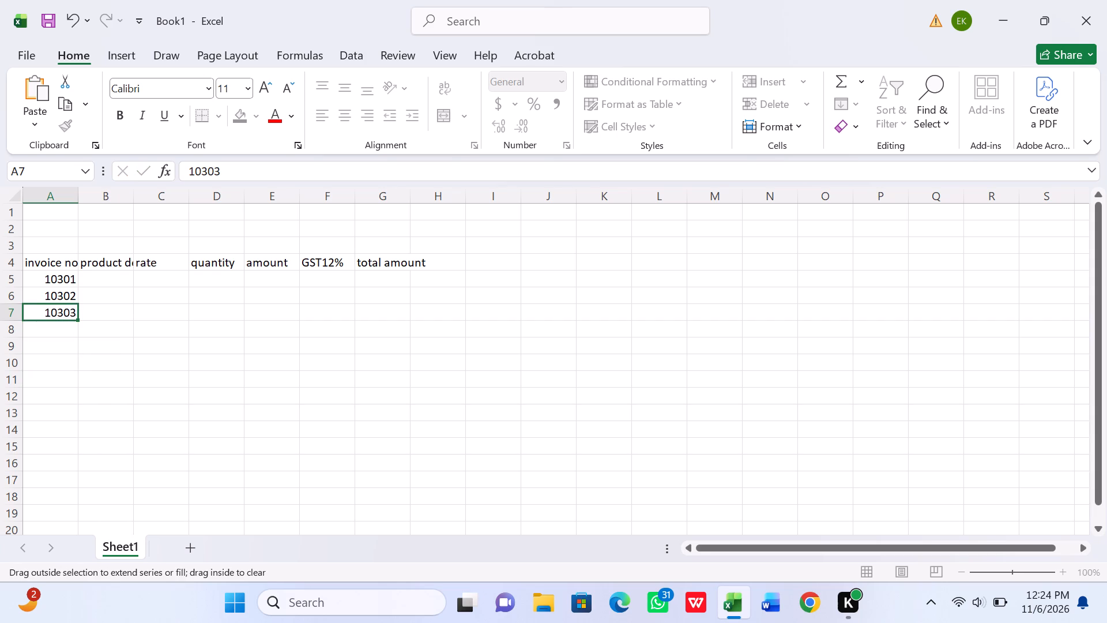
# Extend the invoice number series from cells A5:A7 down to cell A17, ending at 10313.
pyautogui.click(61, 271)
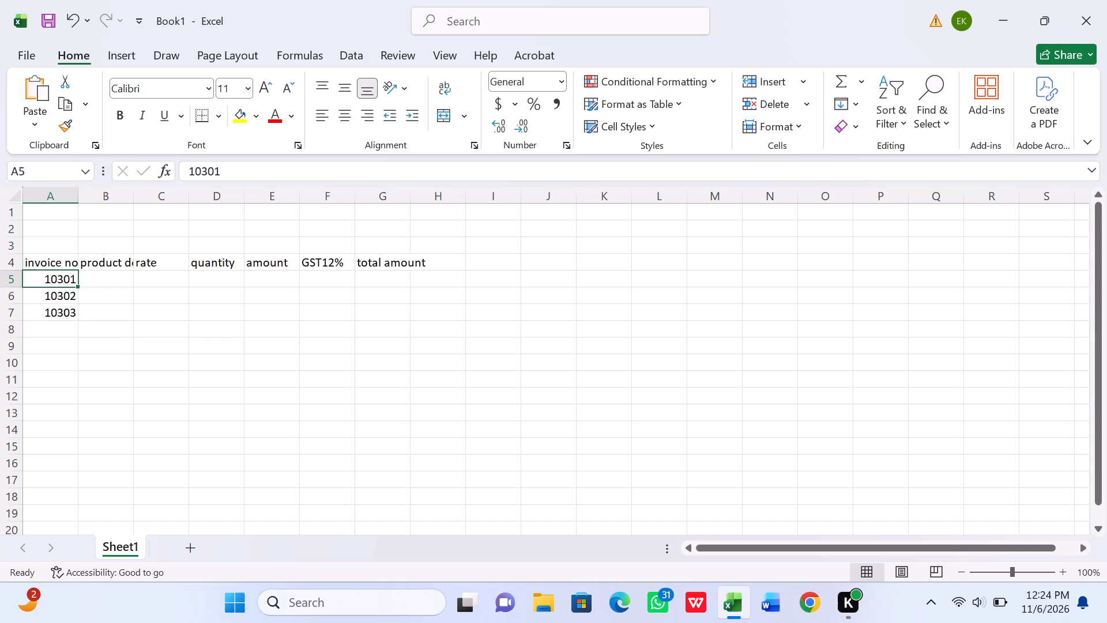
pyautogui.moveTo(61, 271); pyautogui.dragTo(67, 295)
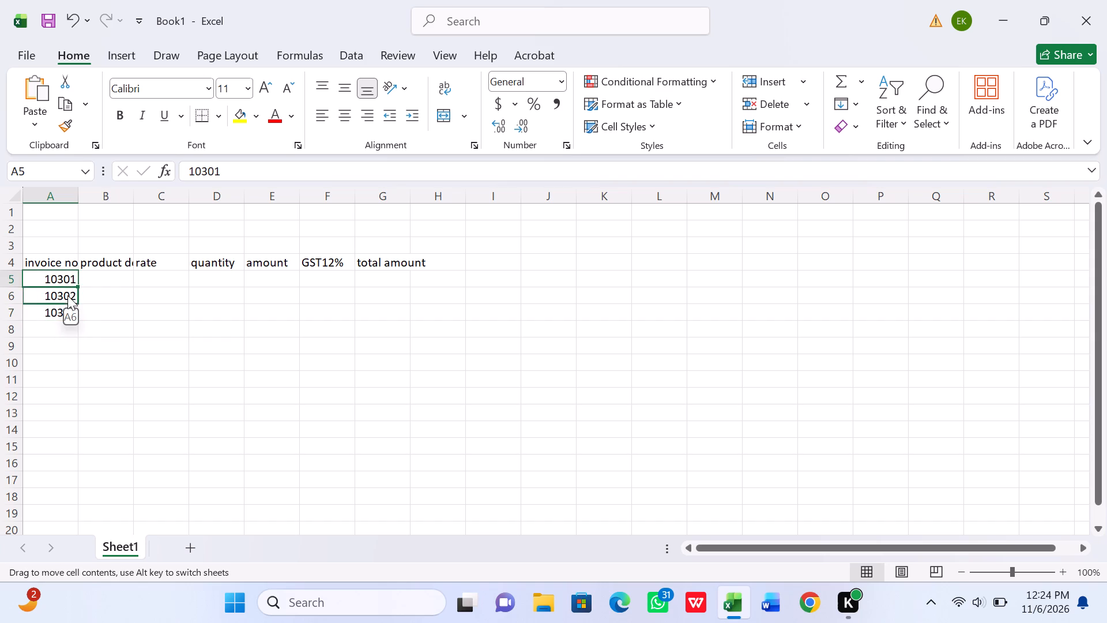
pyautogui.moveTo(67, 295); pyautogui.dragTo(66, 284)
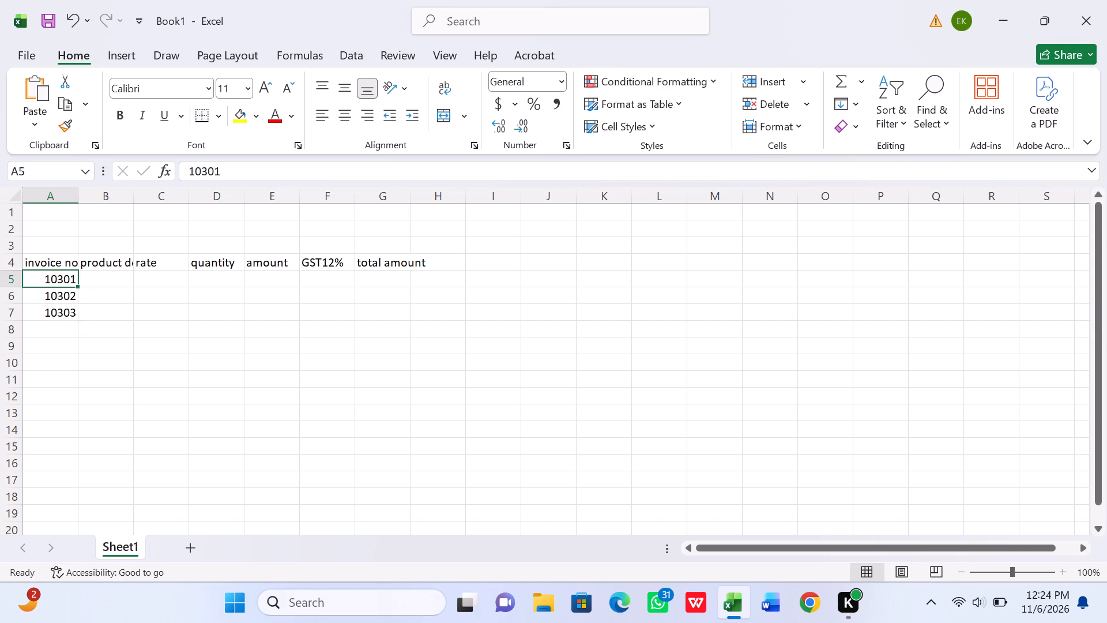
pyautogui.moveTo(39, 275); pyautogui.dragTo(50, 307)
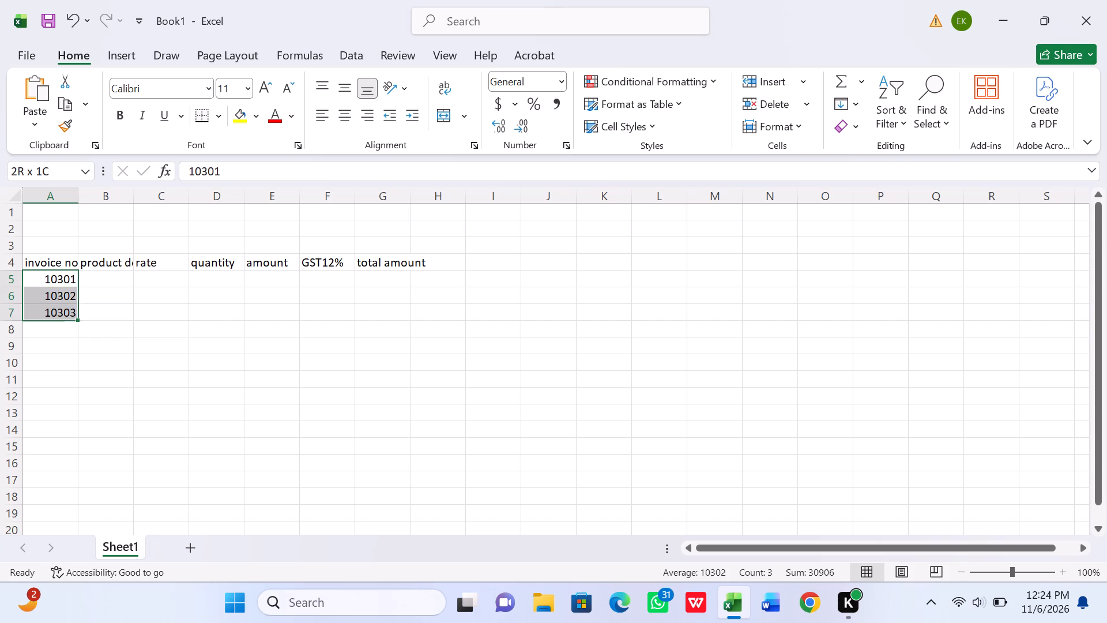
pyautogui.moveTo(50, 307); pyautogui.dragTo(50, 309)
pyautogui.moveTo(76, 318); pyautogui.dragTo(102, 438)
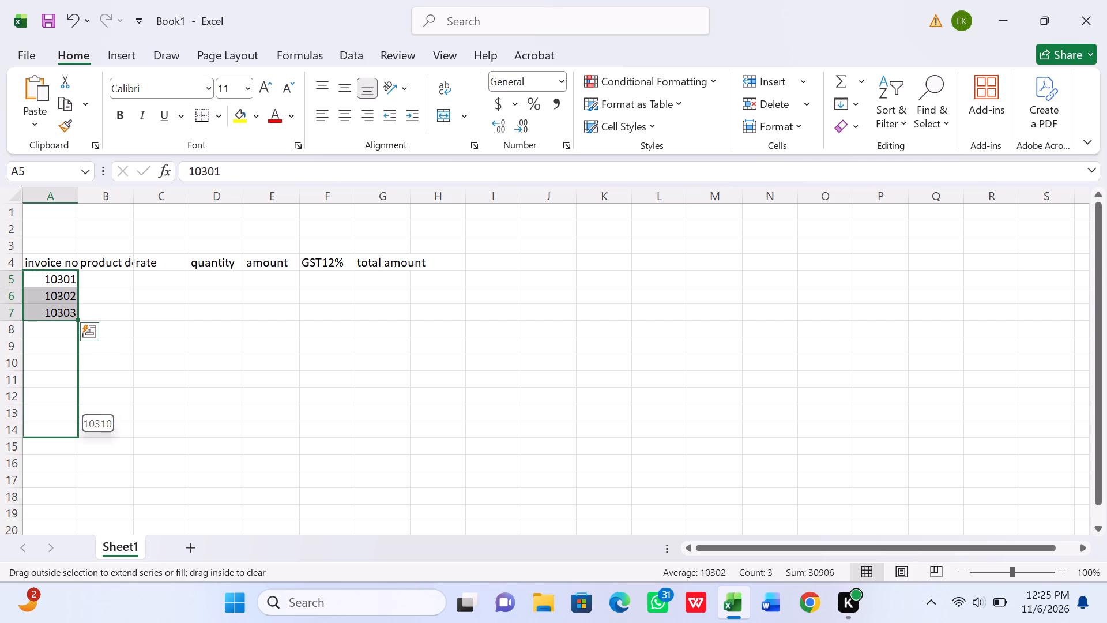
pyautogui.moveTo(102, 438); pyautogui.dragTo(106, 459)
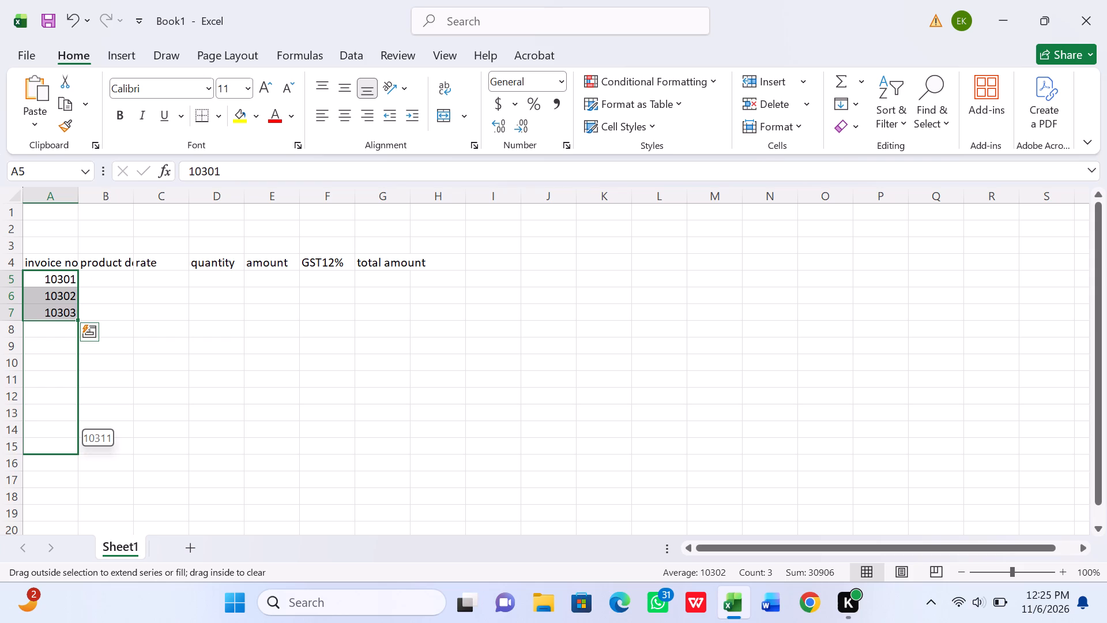
pyautogui.moveTo(106, 459); pyautogui.dragTo(106, 449)
pyautogui.moveTo(106, 449); pyautogui.dragTo(106, 445)
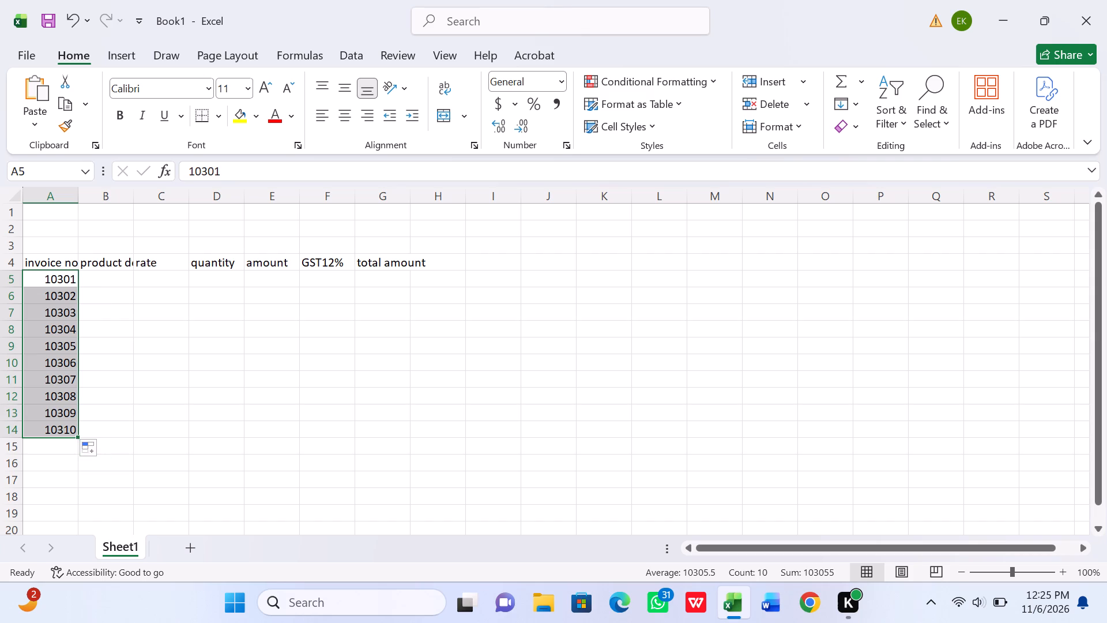
pyautogui.moveTo(77, 436); pyautogui.dragTo(81, 481)
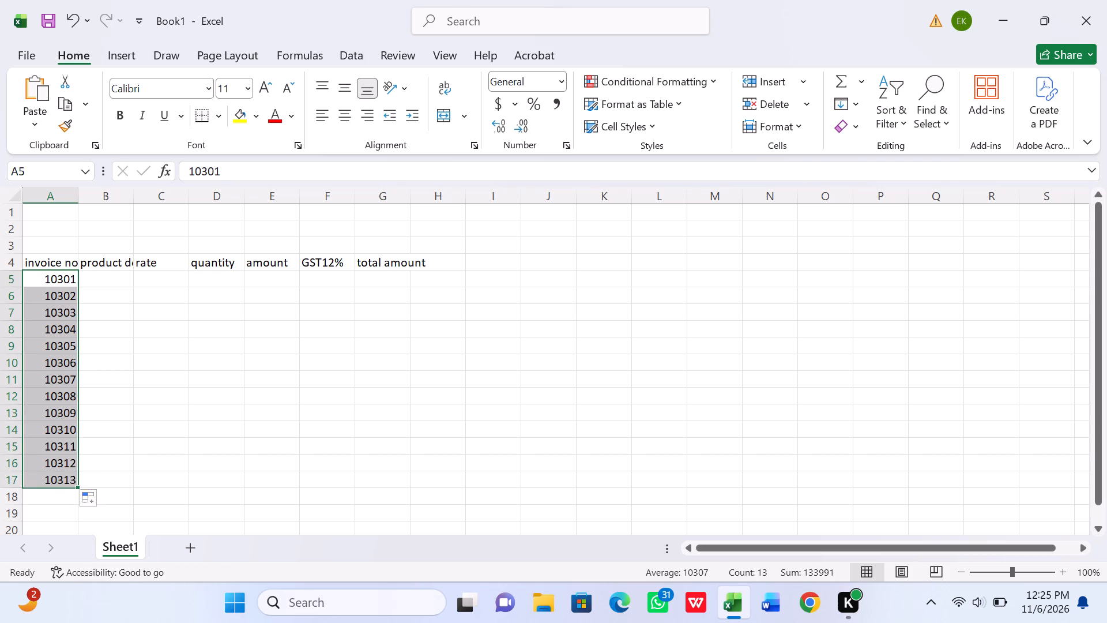
# Enter 2, 1, 1, 2, 1 and 1 in product description cells B5 to B10.
pyautogui.click(105, 279)
pyautogui.press('2')
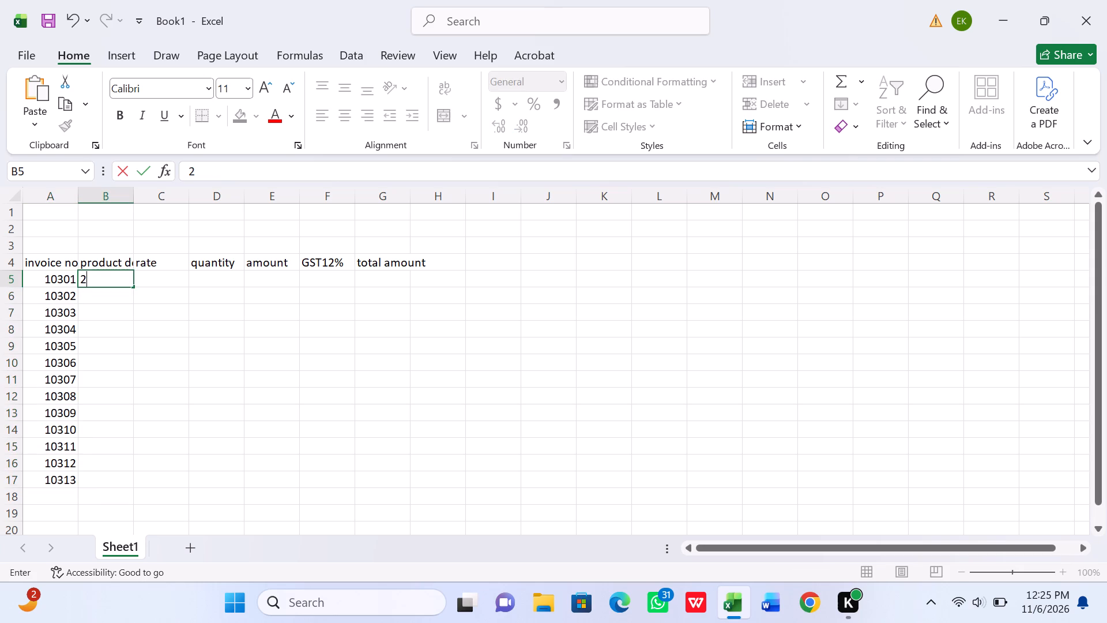
pyautogui.press('Return')
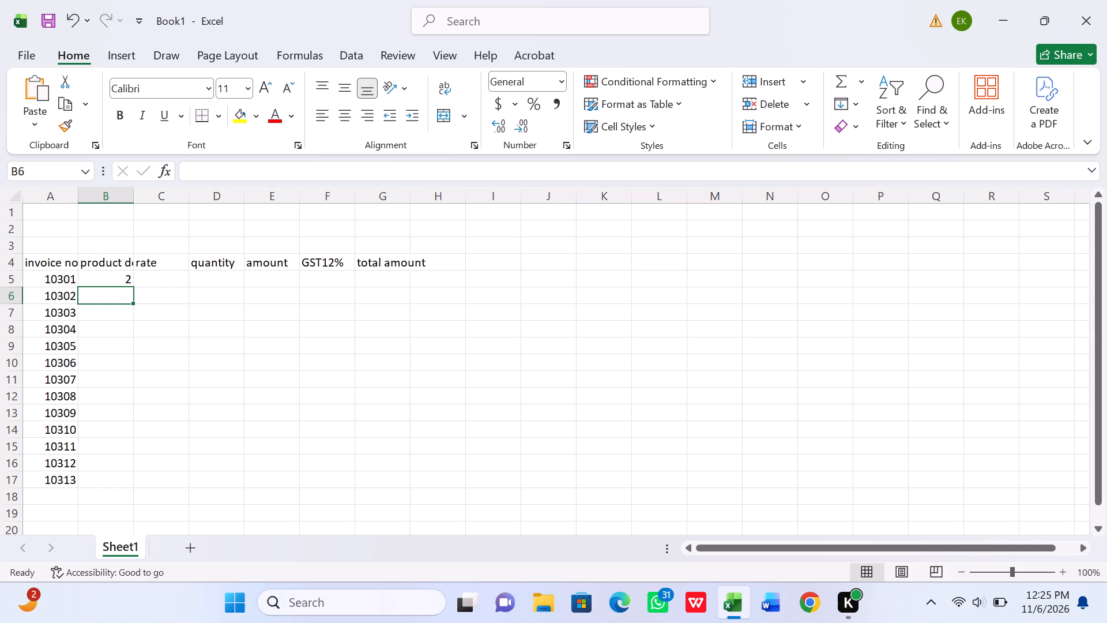
pyautogui.press('1')
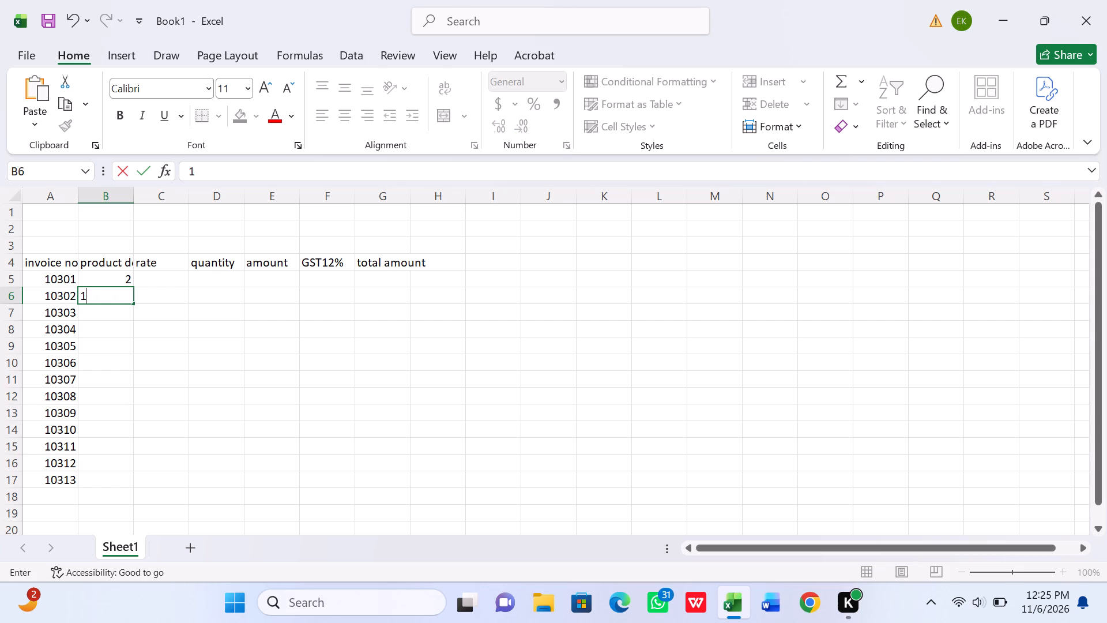
pyautogui.press('Return')
pyautogui.press('1')
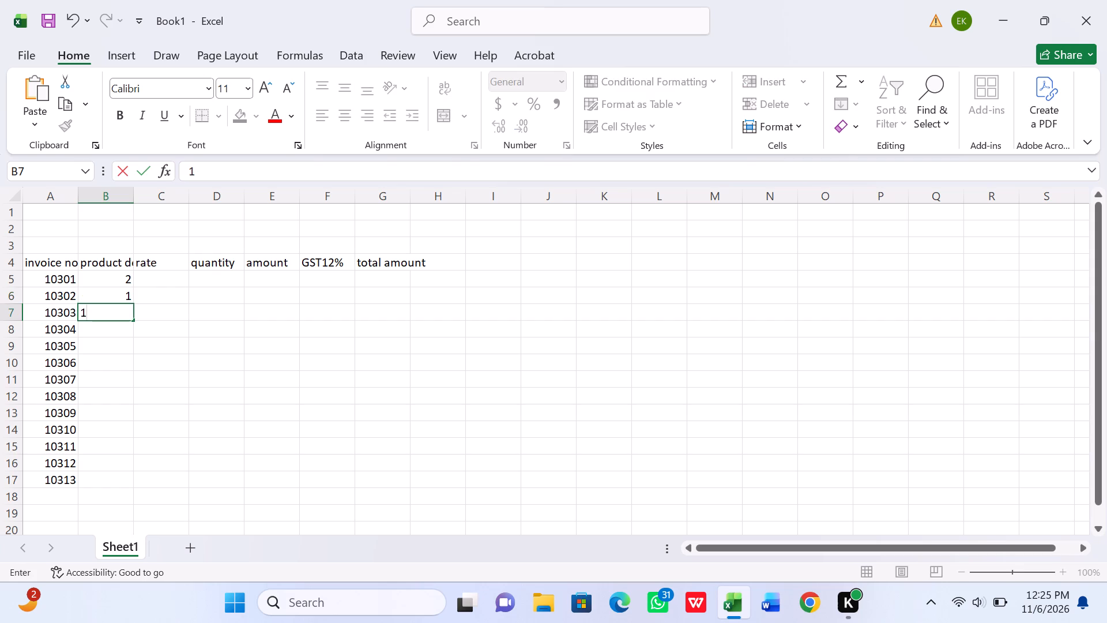
pyautogui.press('Return')
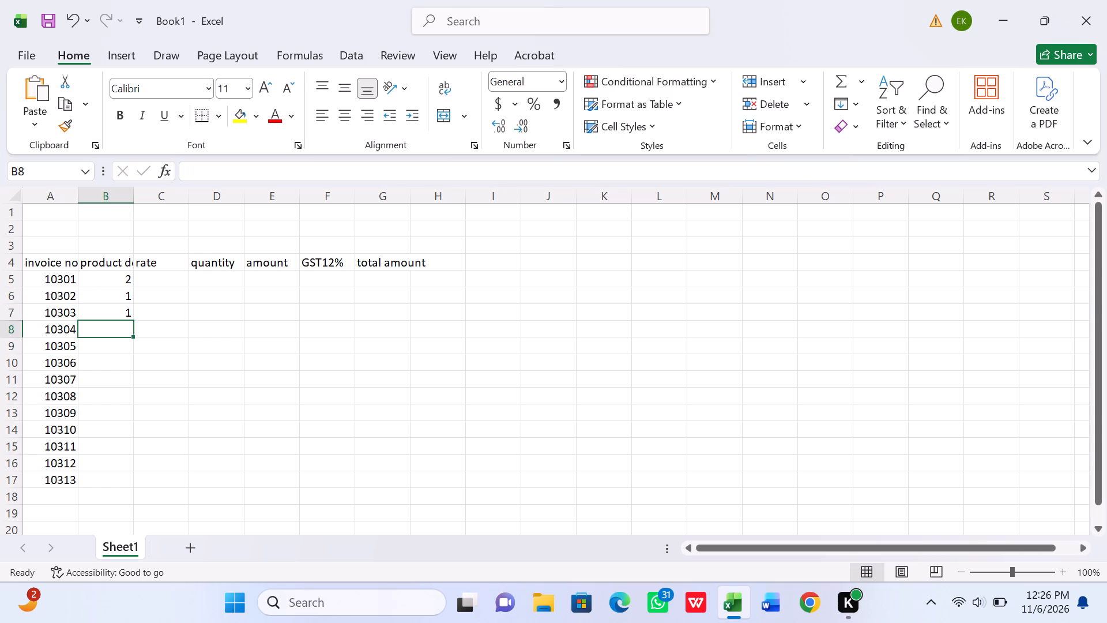
pyautogui.press('2')
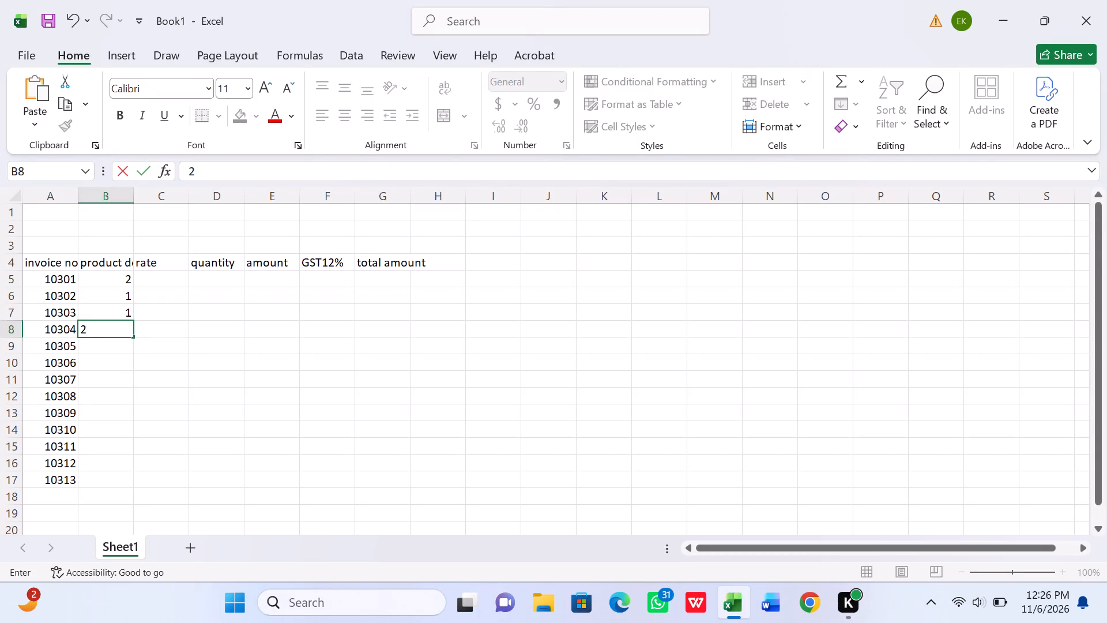
pyautogui.press('Return')
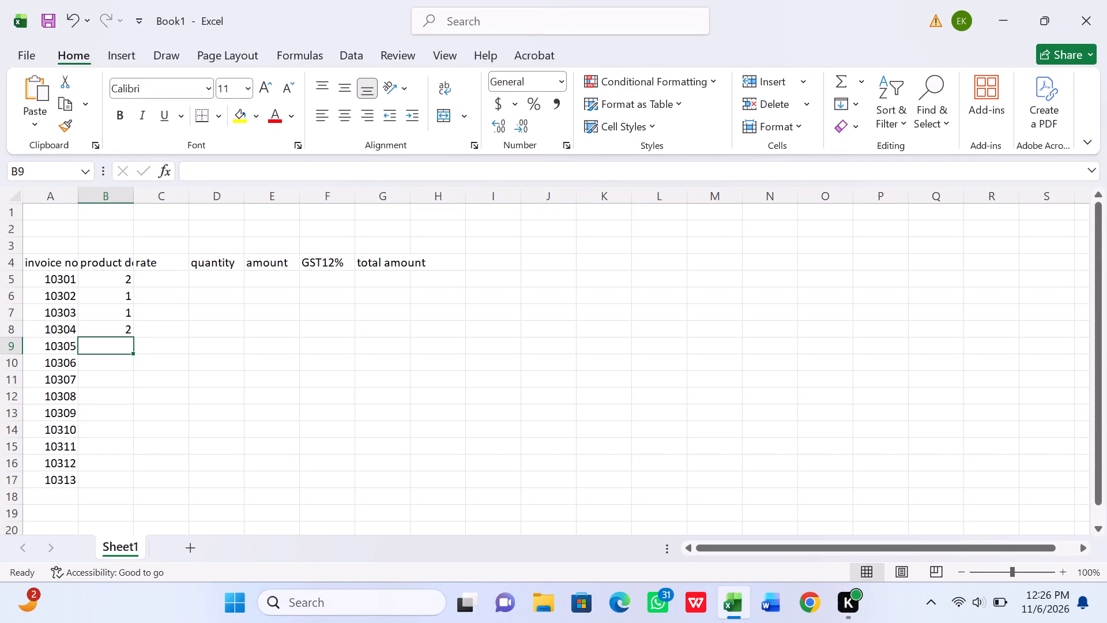
pyautogui.press('1')
pyautogui.press('Return')
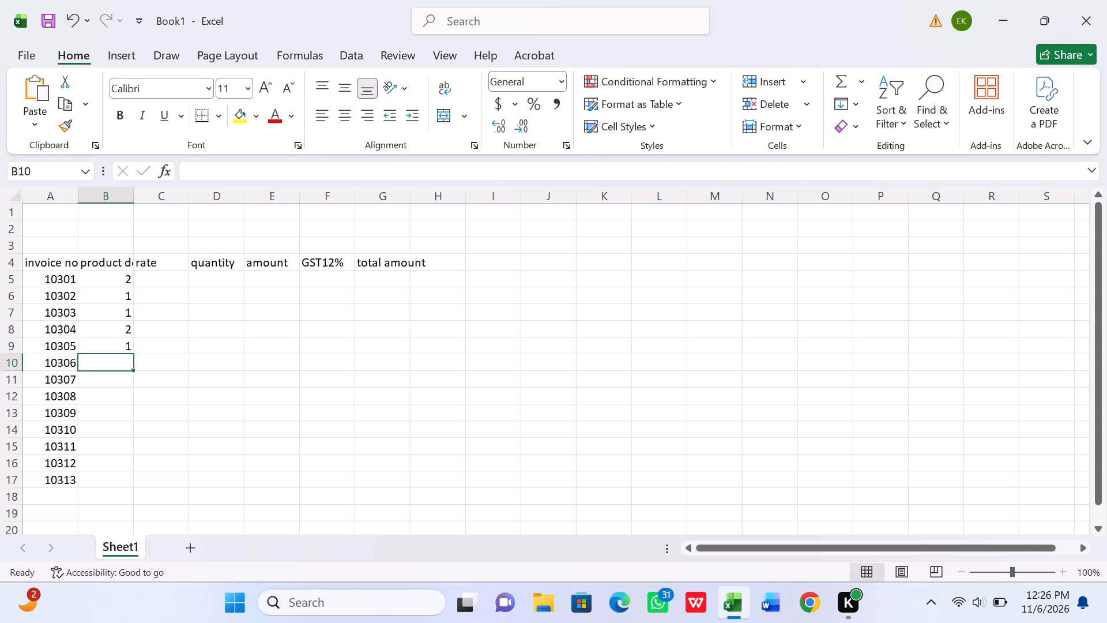
pyautogui.press('1')
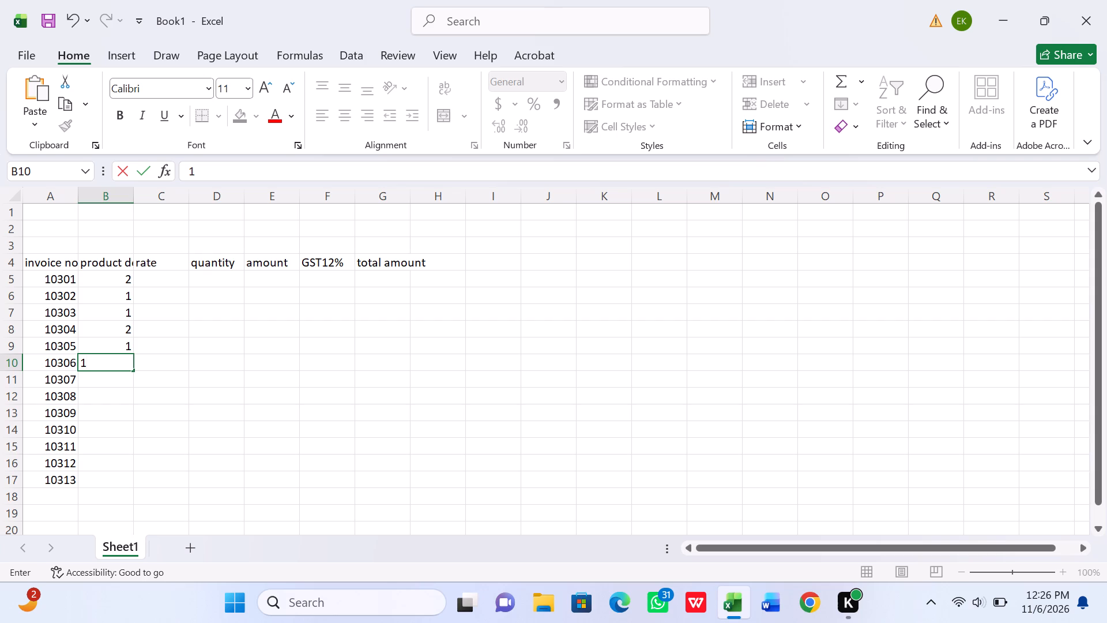
pyautogui.press('Return')
# Enter 3, 2, 1, 2, 1, 2 and 1 in product description cells B11 to B17.
pyautogui.press('3')
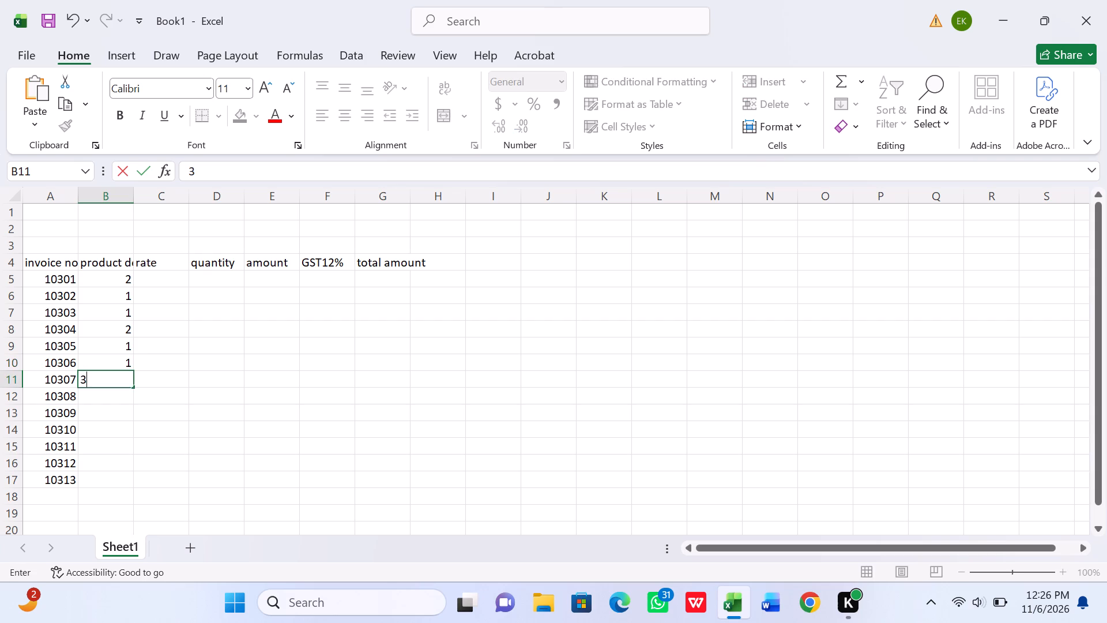
pyautogui.press('Return')
pyautogui.press('2')
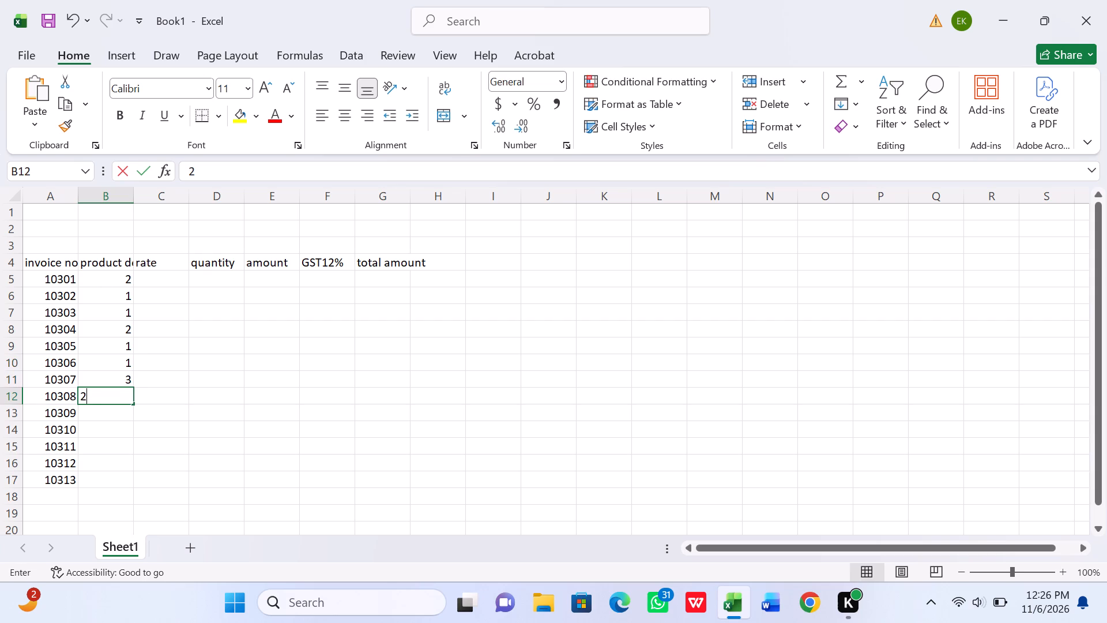
pyautogui.press('Return')
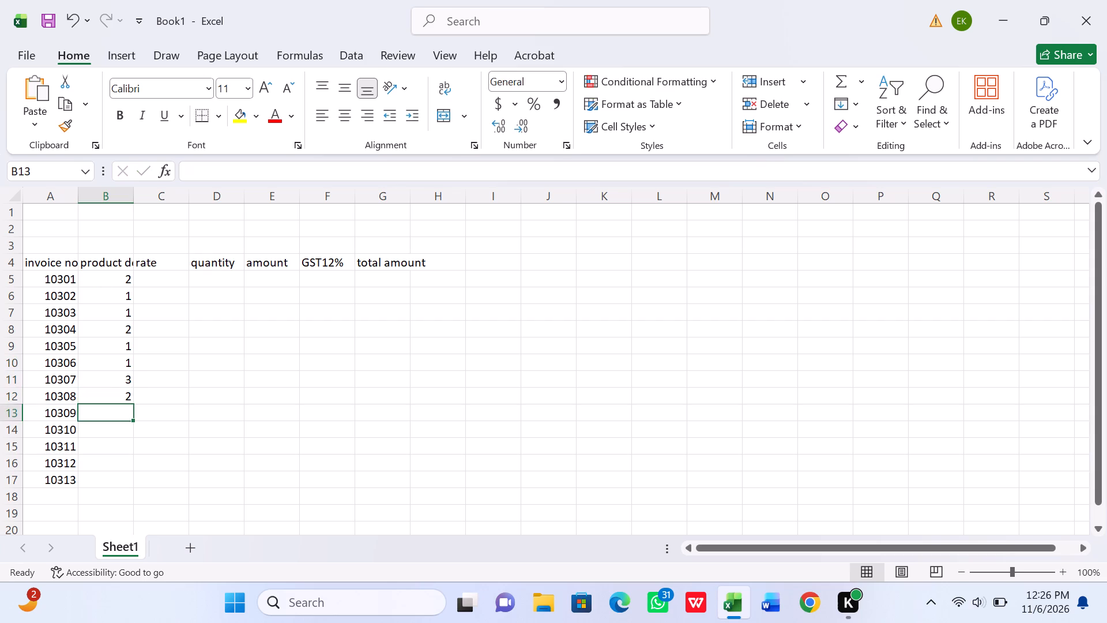
pyautogui.press('1')
pyautogui.press('Return')
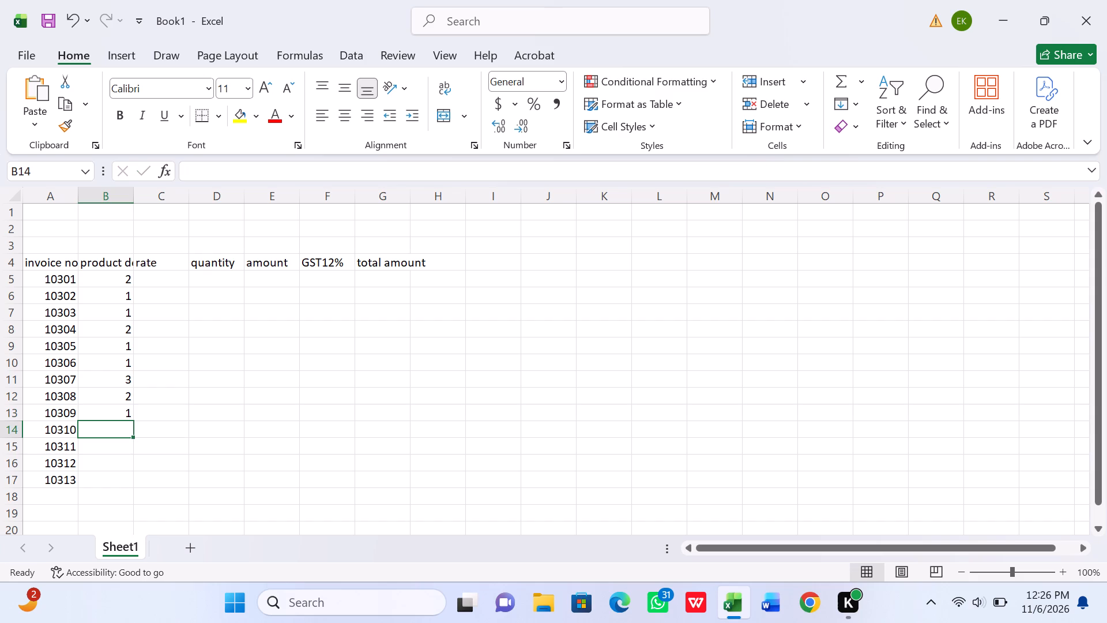
pyautogui.press('2')
pyautogui.press('Return')
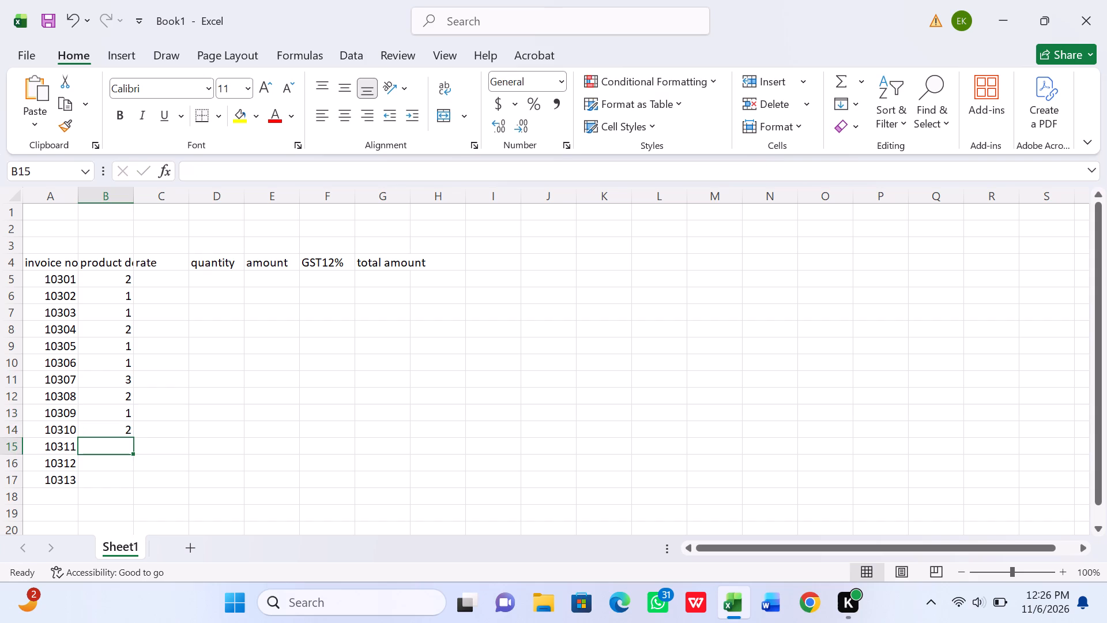
pyautogui.press('1')
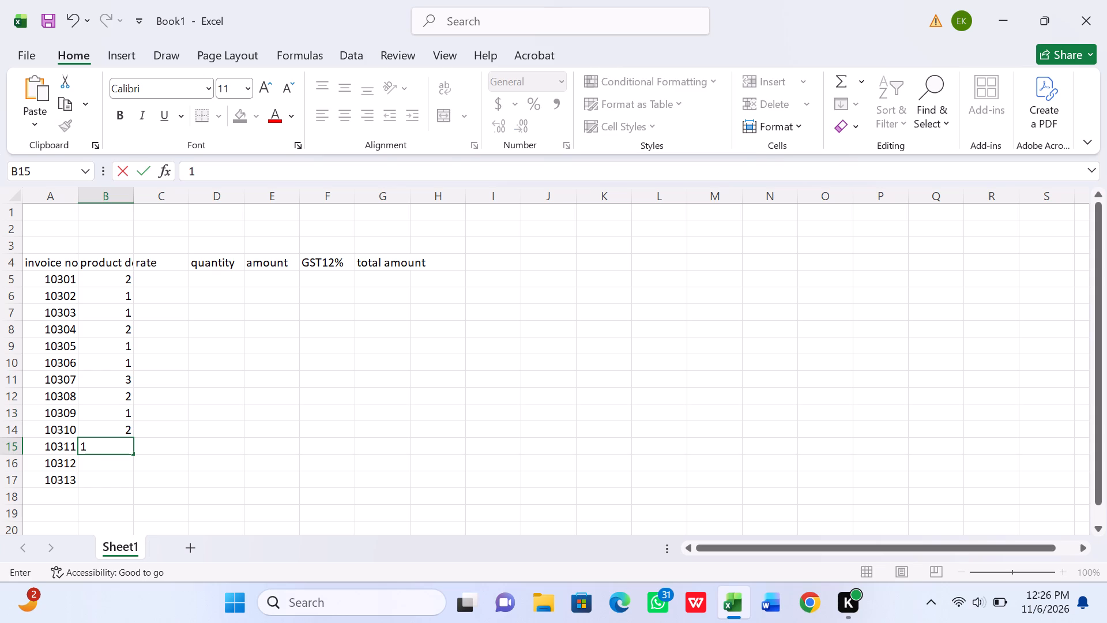
pyautogui.press('Return')
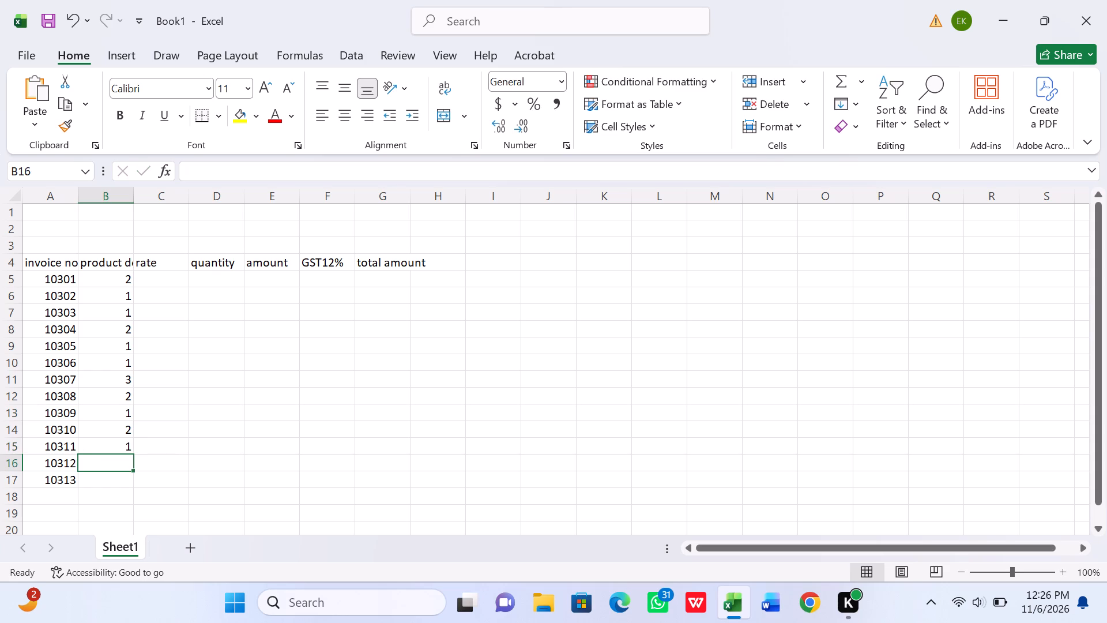
pyautogui.press('2')
pyautogui.press('Return')
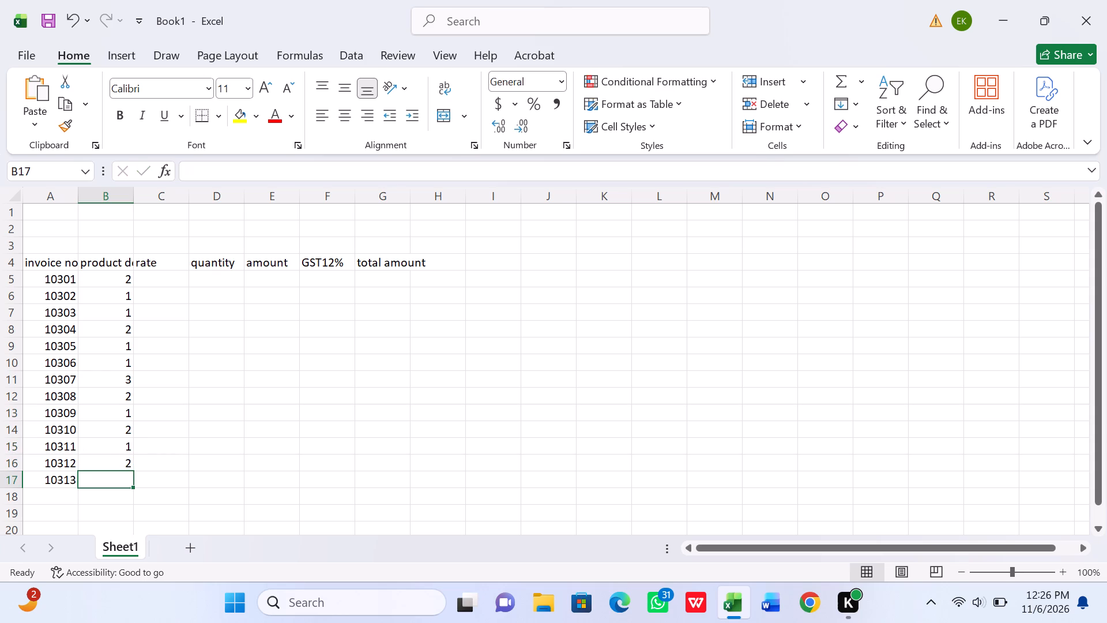
pyautogui.press('1')
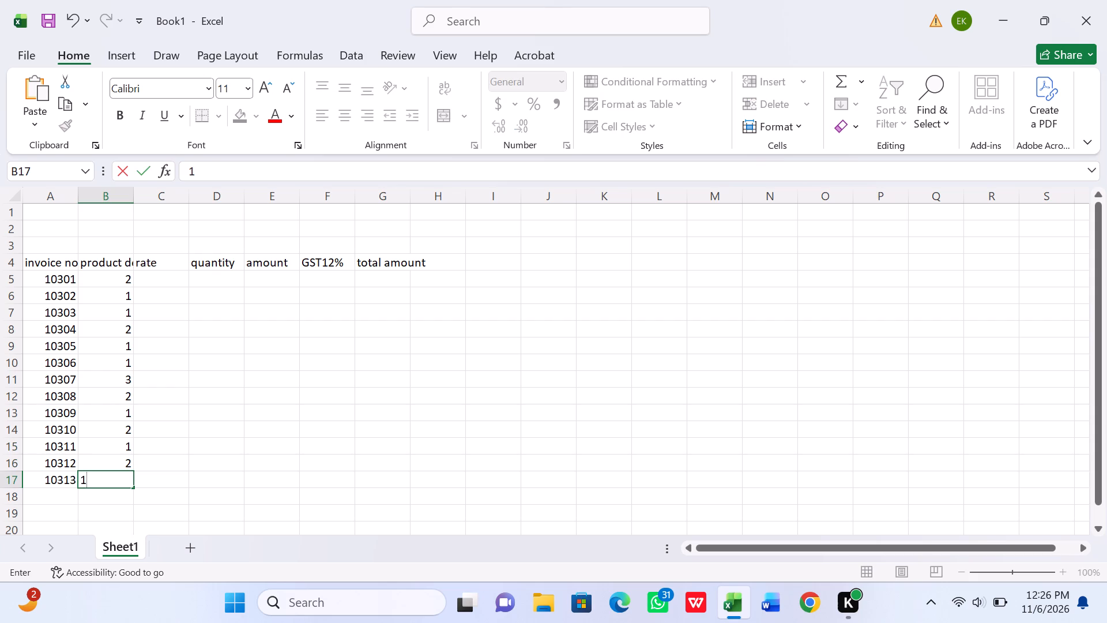
pyautogui.click(149, 267)
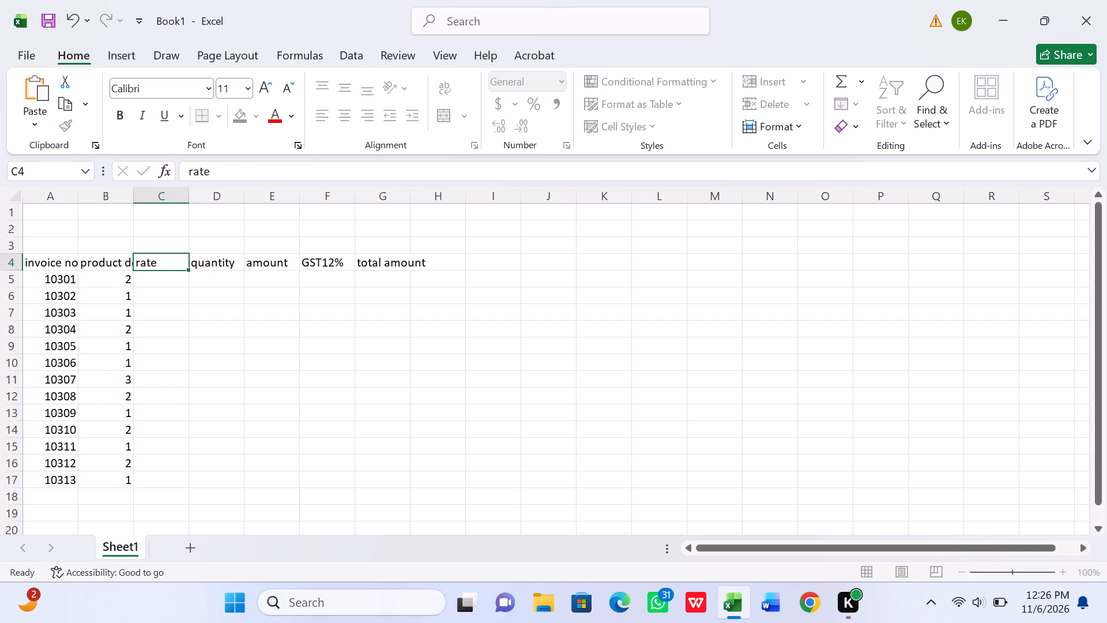
# Enter the rates 480, 750, 800 and 650 in cells C5 to C8.
pyautogui.click(149, 276)
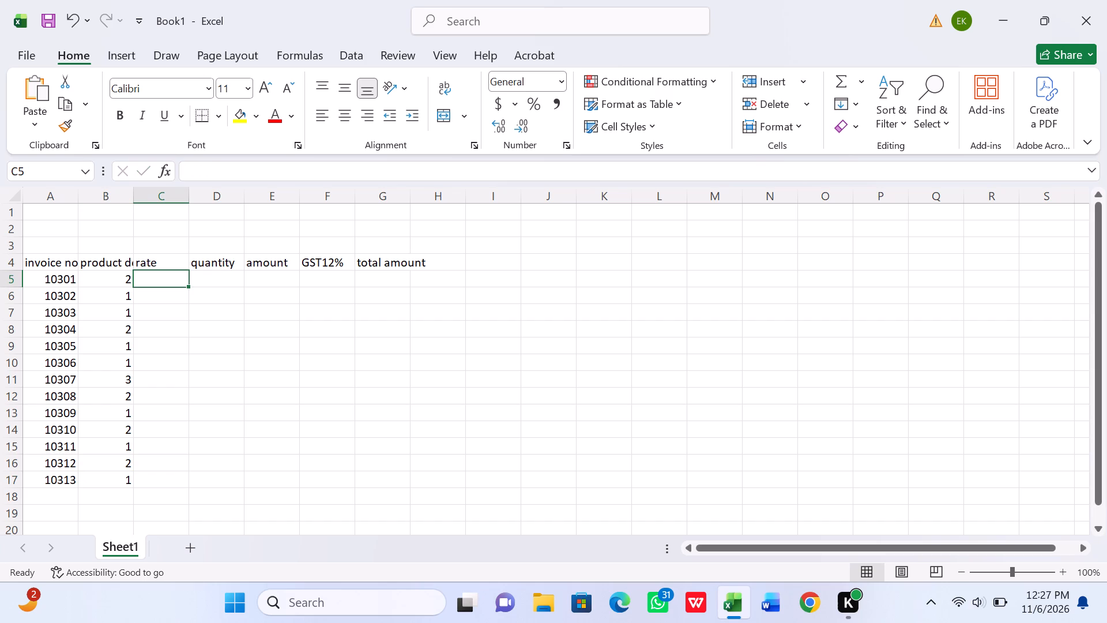
pyautogui.press('4')
pyautogui.press('8')
pyautogui.press('0')
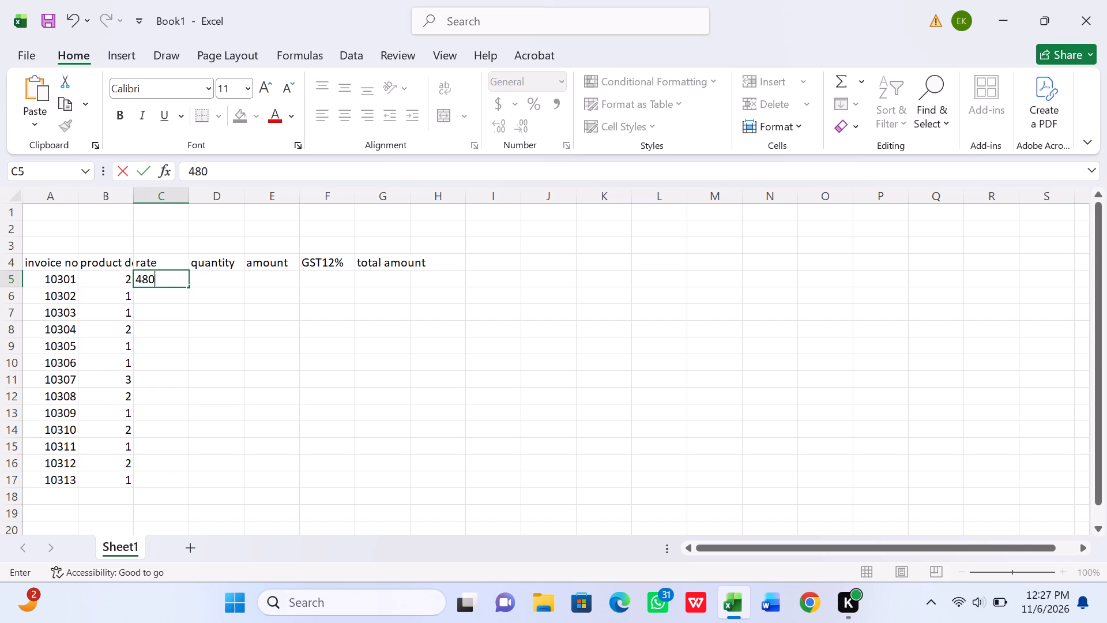
pyautogui.press('Return')
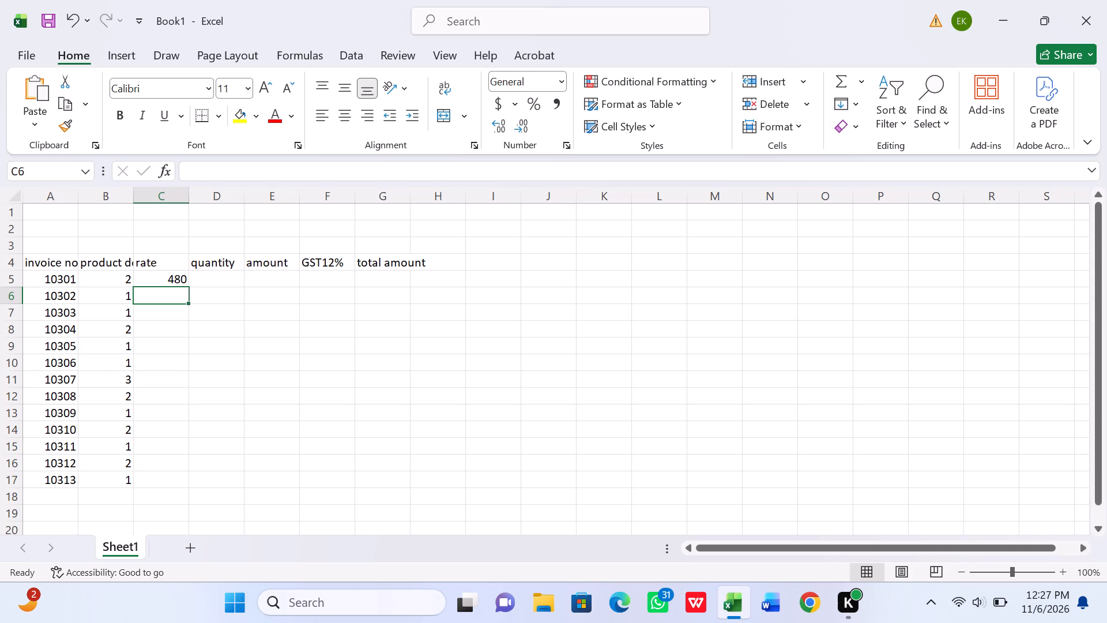
pyautogui.write('75')
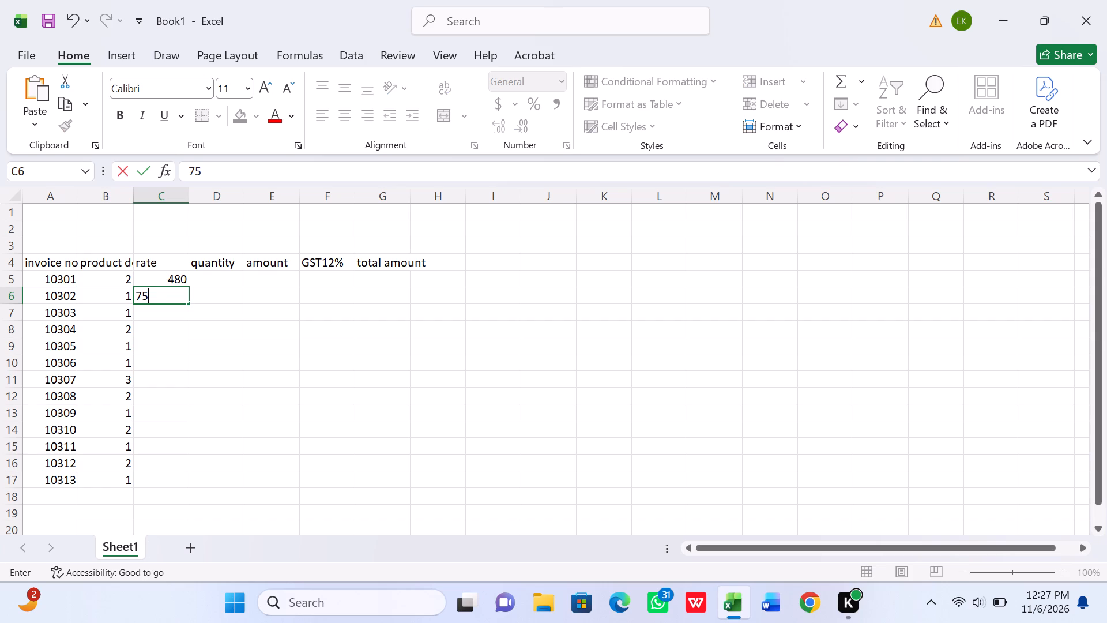
pyautogui.press('0')
pyautogui.press('Return')
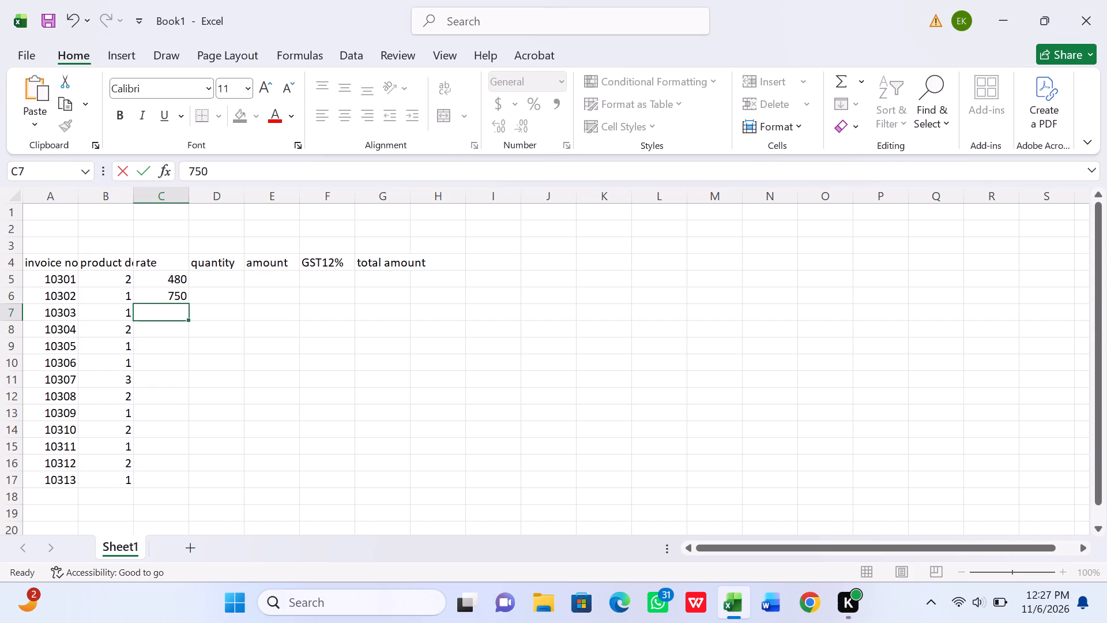
pyautogui.write('800')
pyautogui.press('Return')
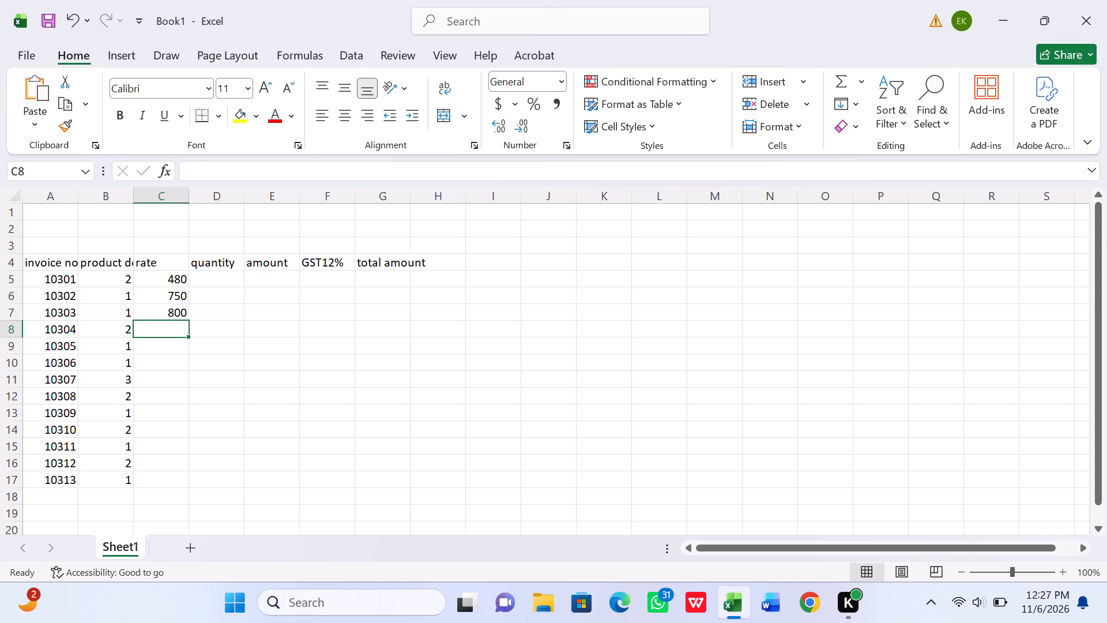
pyautogui.write('650')
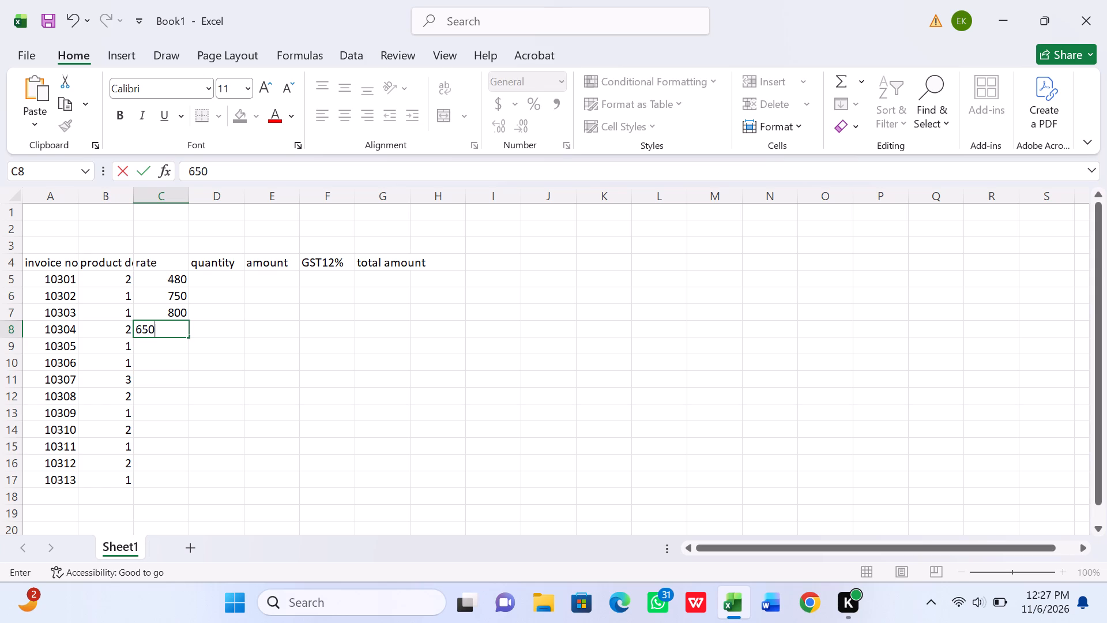
pyautogui.press('Return')
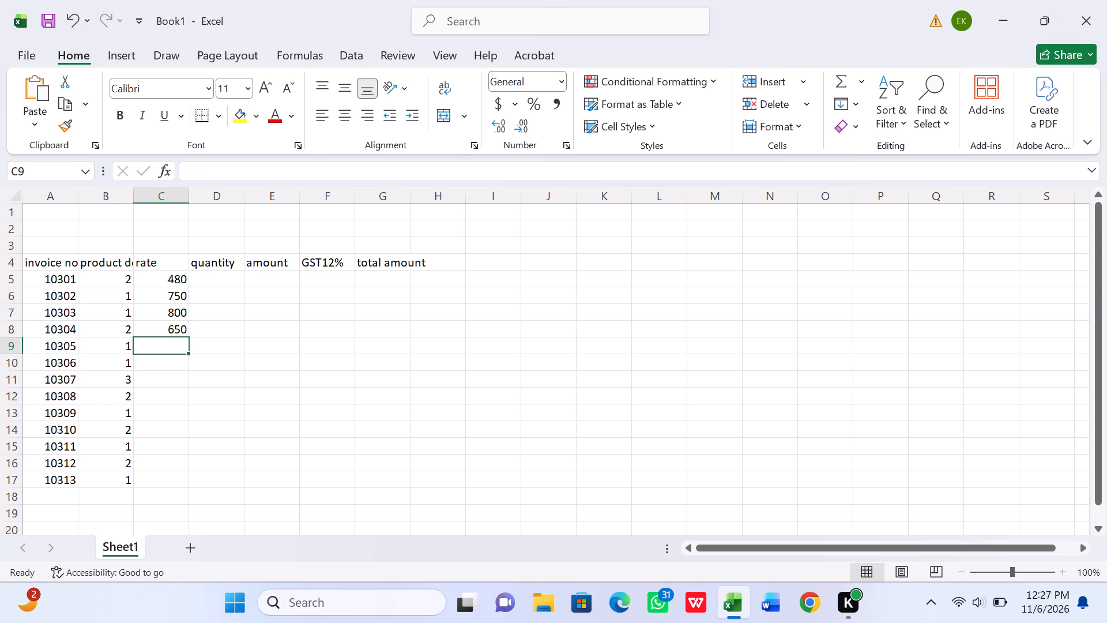
# Enter the rates 450, 650 and 750 in cells C9 to C11.
pyautogui.write('450')
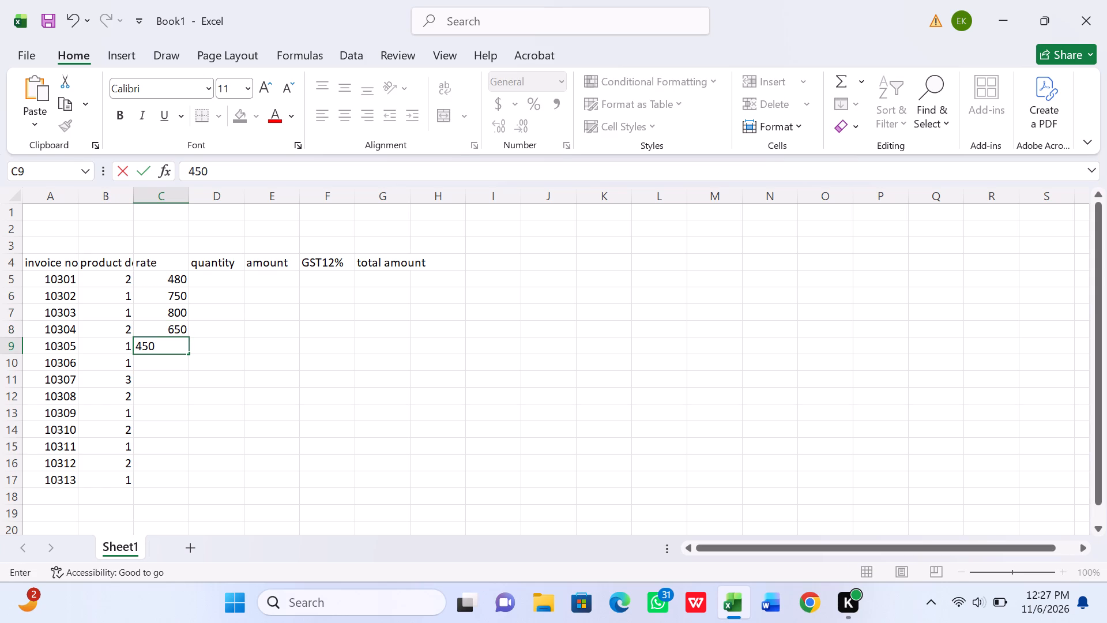
pyautogui.press('Return')
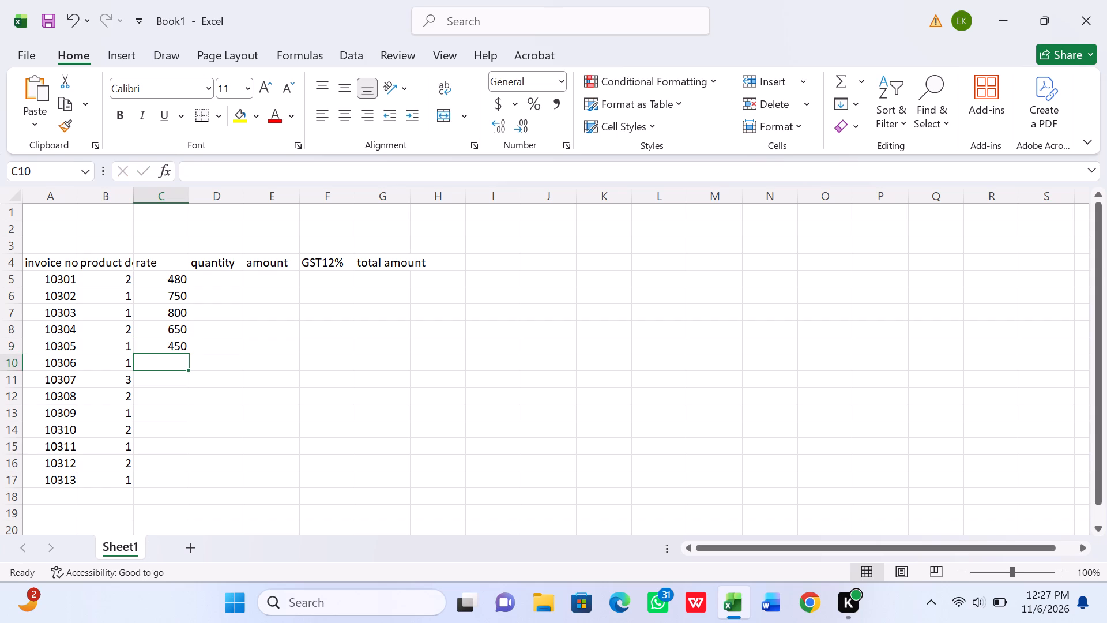
pyautogui.write('65')
pyautogui.press('0')
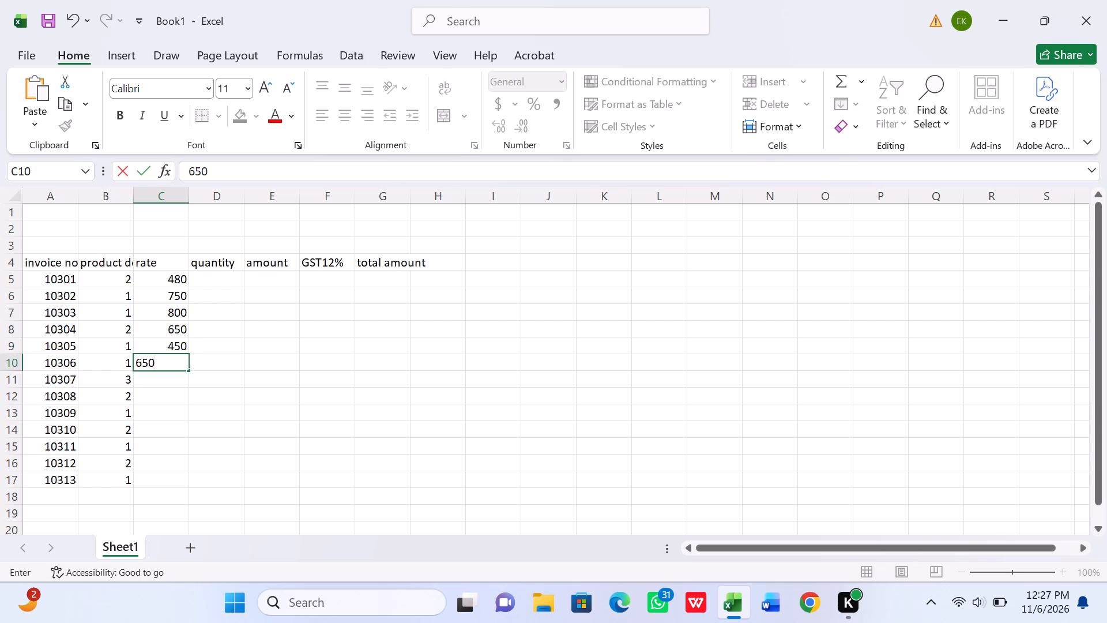
pyautogui.press('Return')
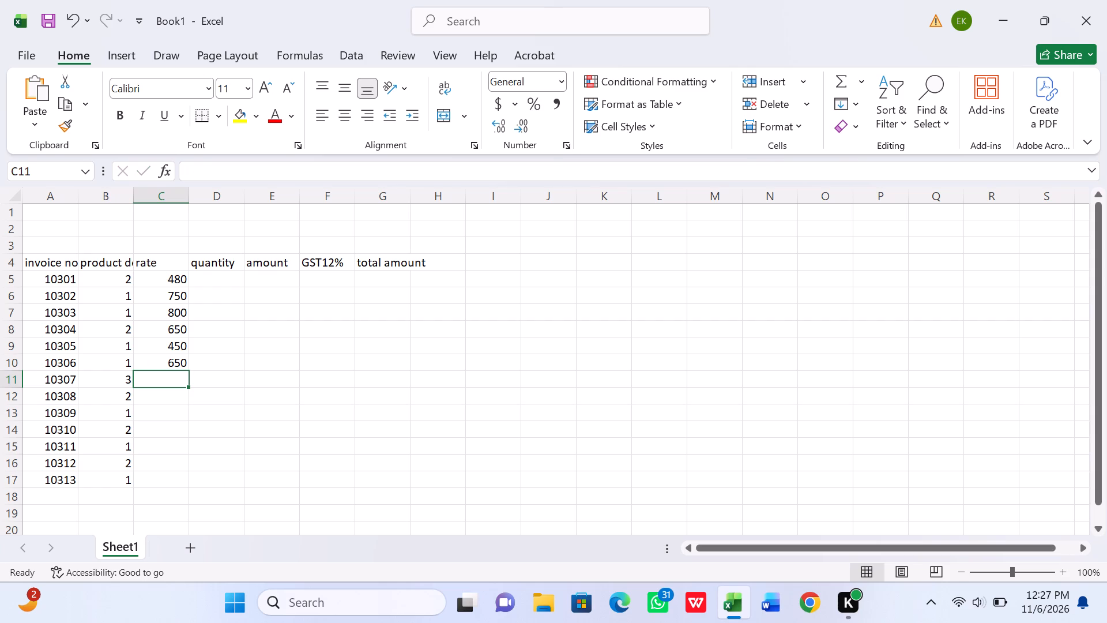
pyautogui.write('750')
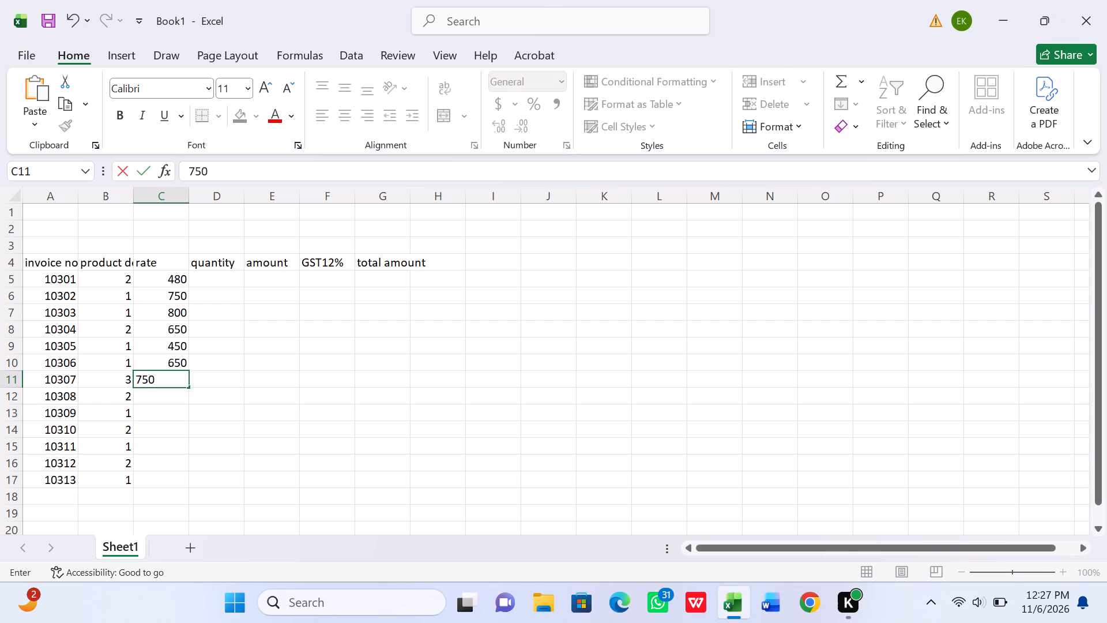
pyautogui.press('Return')
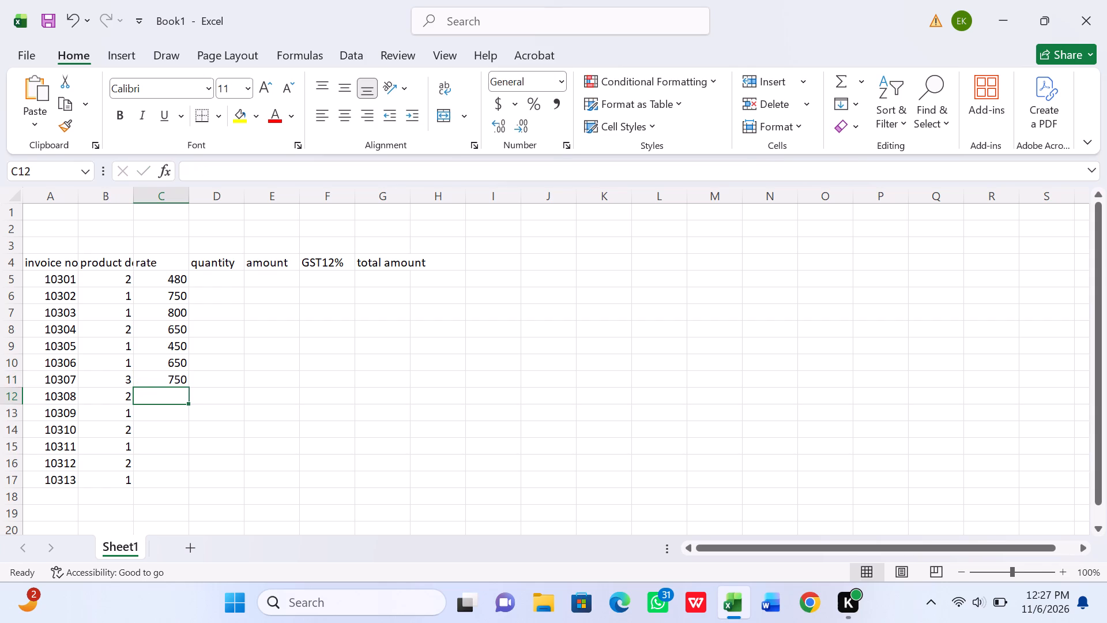
pyautogui.write('800')
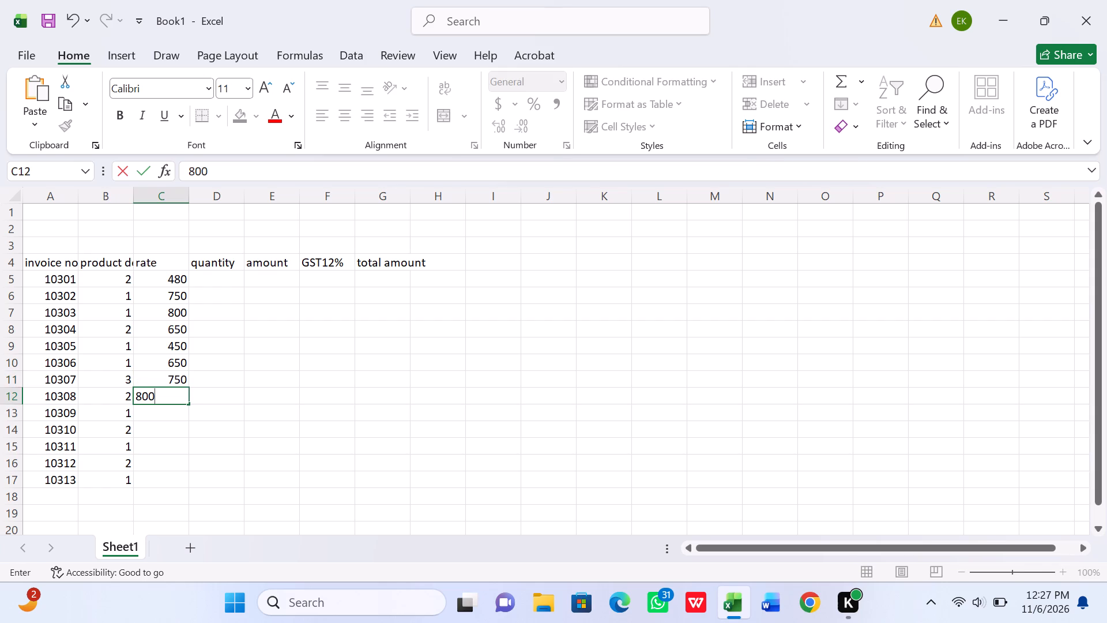
pyautogui.press('Return')
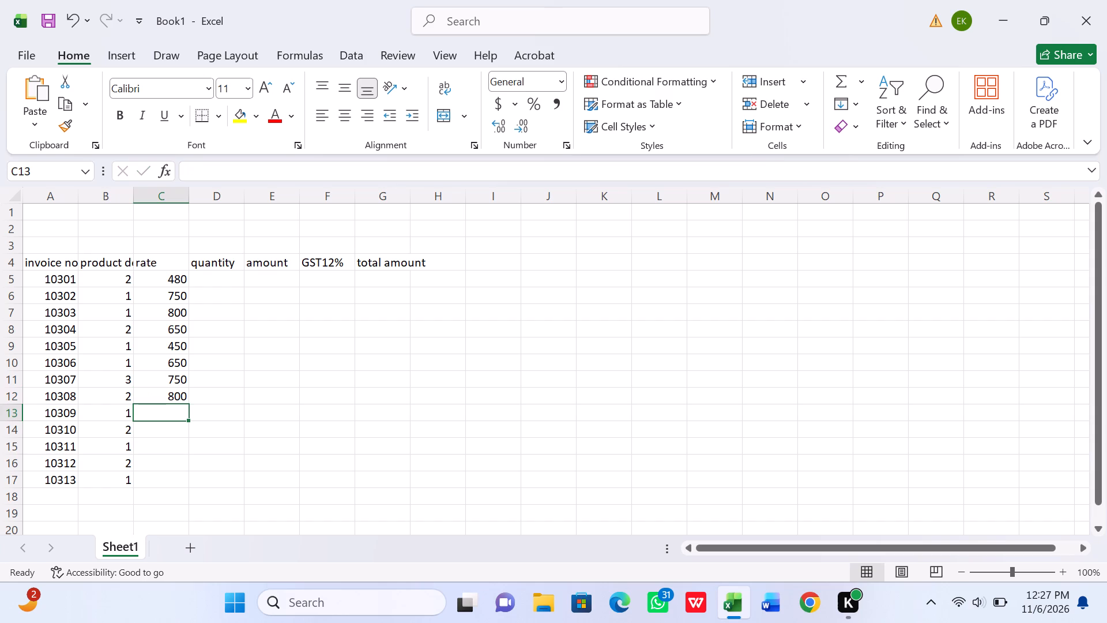
pyautogui.write('900')
pyautogui.press('Return')
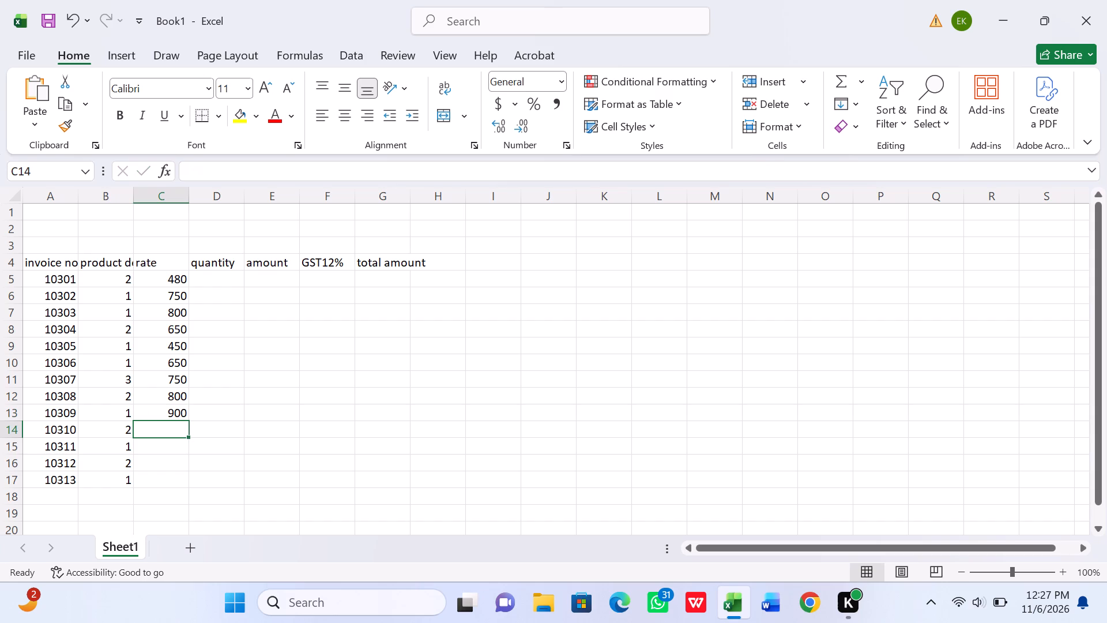
pyautogui.write('450')
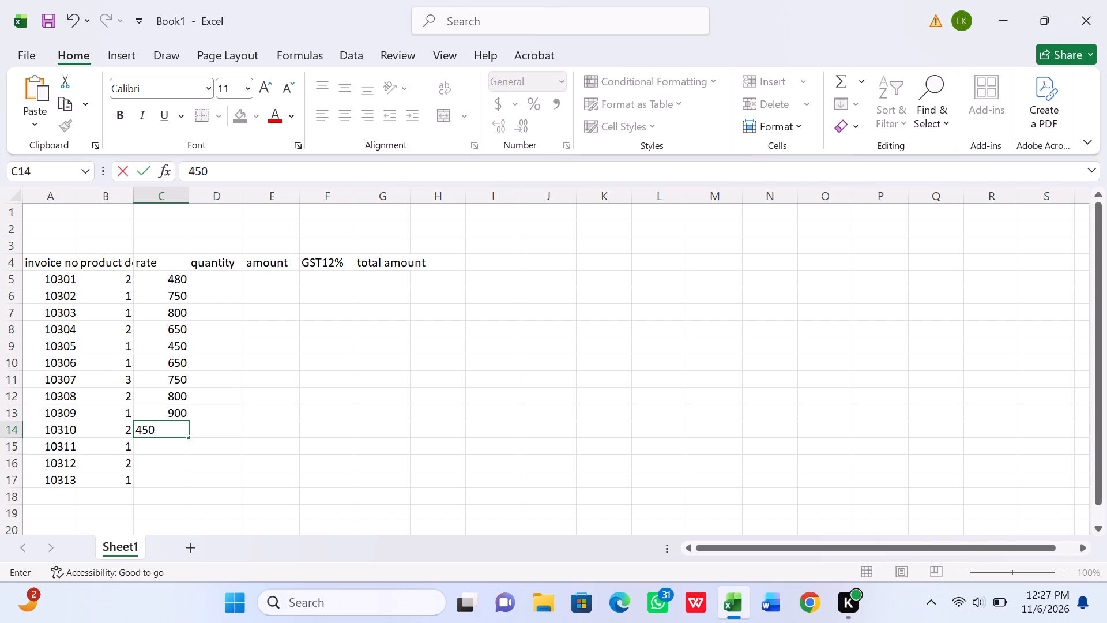
pyautogui.press('Return')
pyautogui.write('600')
pyautogui.press('Return')
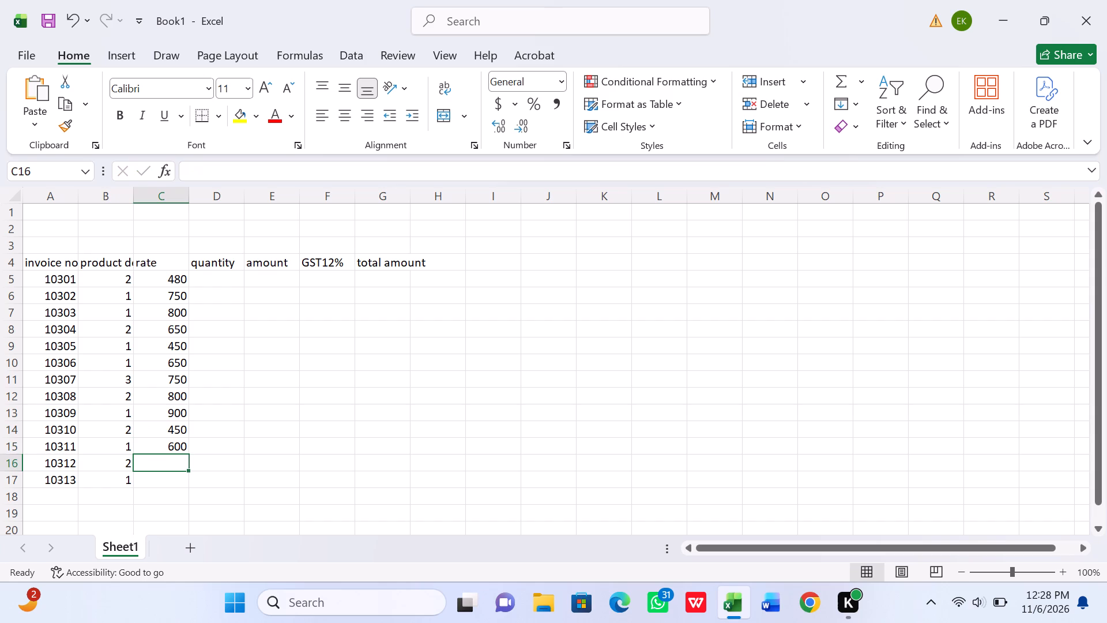
pyautogui.write('900')
pyautogui.press('Return')
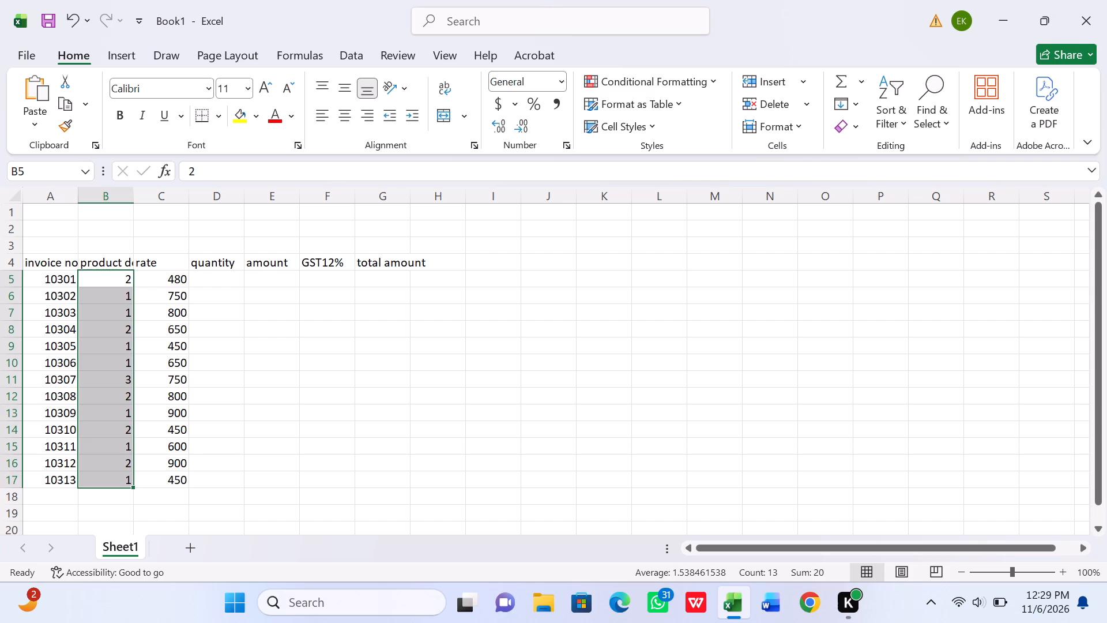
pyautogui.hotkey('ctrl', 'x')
pyautogui.scroll(-1, 239, 431)
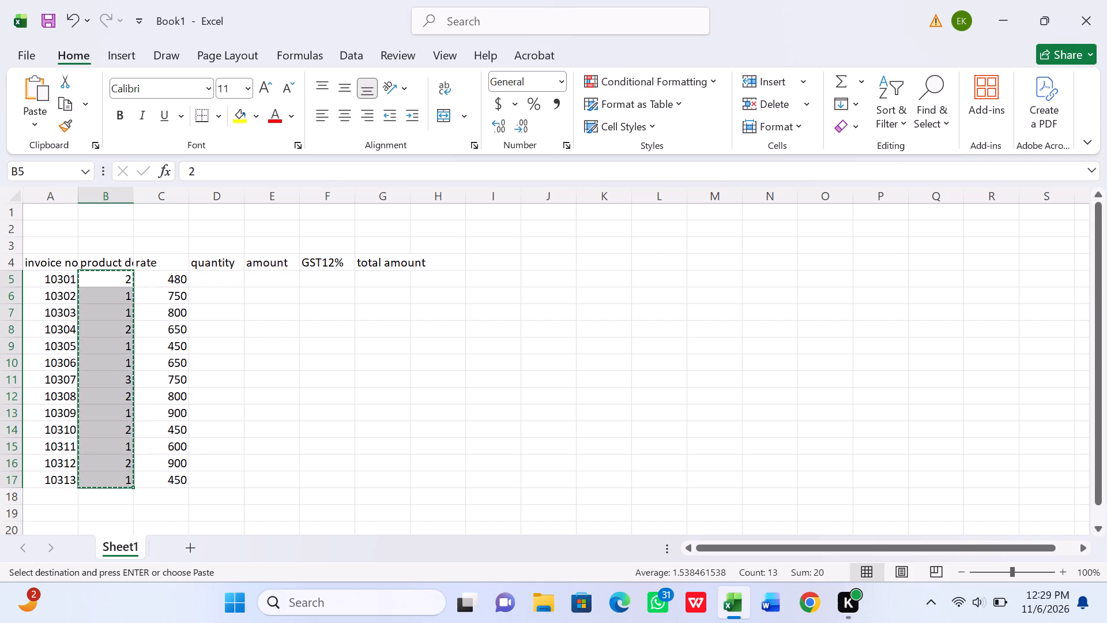
pyautogui.click(225, 270)
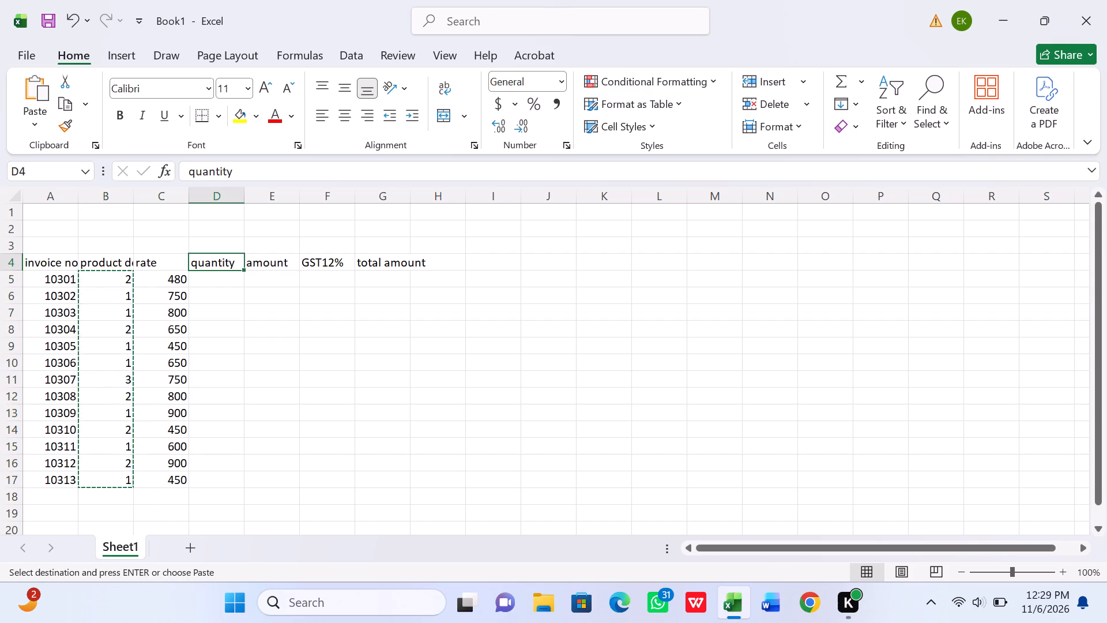
pyautogui.click(224, 275)
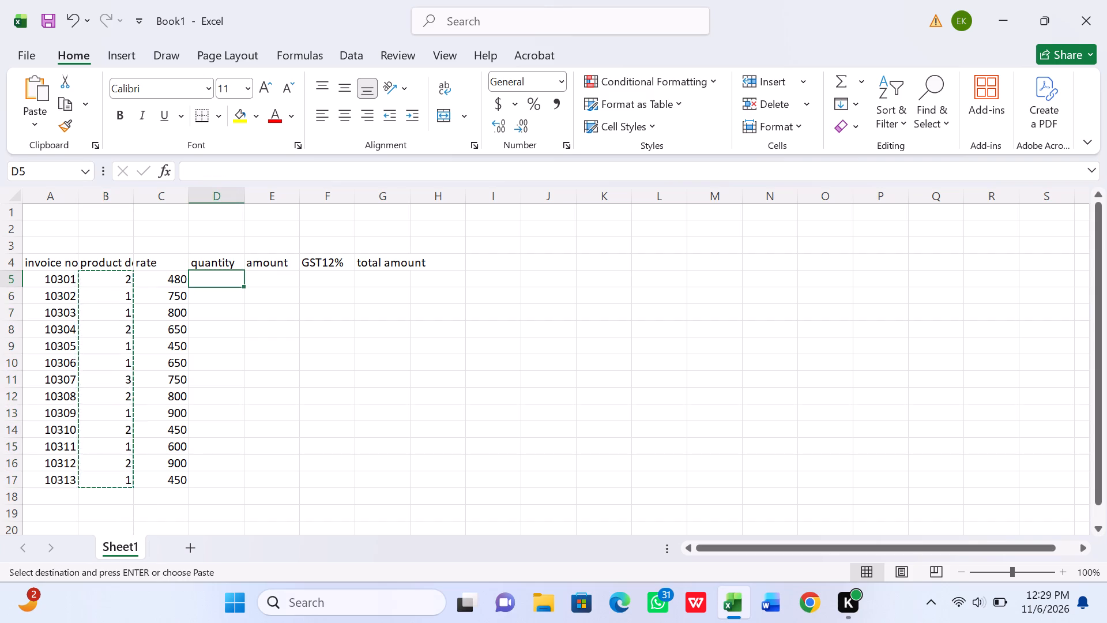
pyautogui.hotkey('ctrl', 'v')
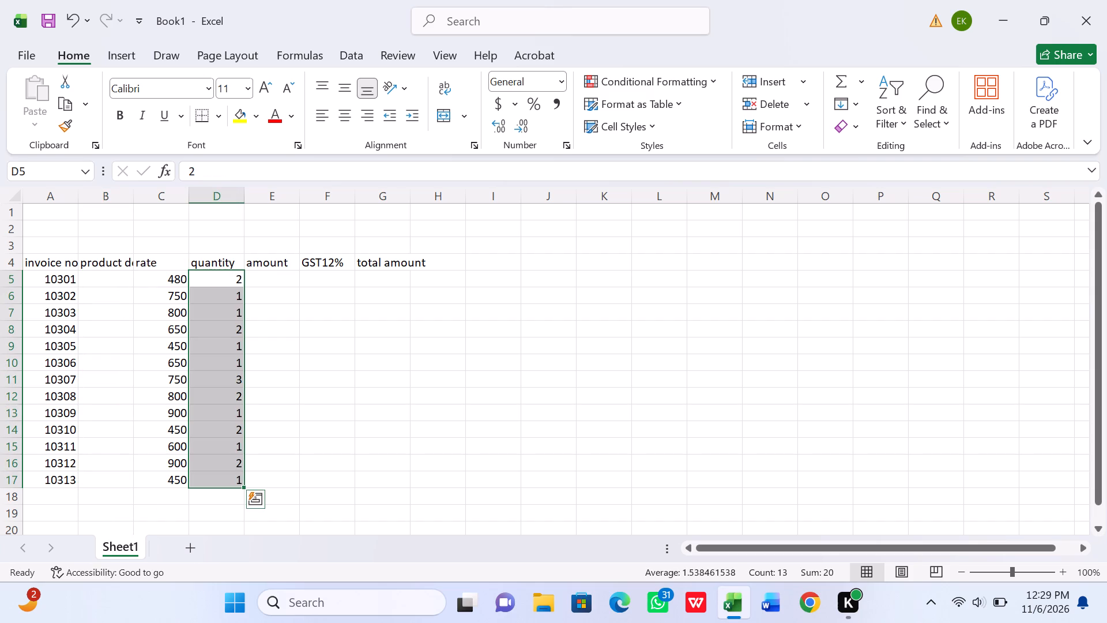
# Enter the product descriptions shirt, paint and jeans in cells B5 to B7.
pyautogui.click(106, 276)
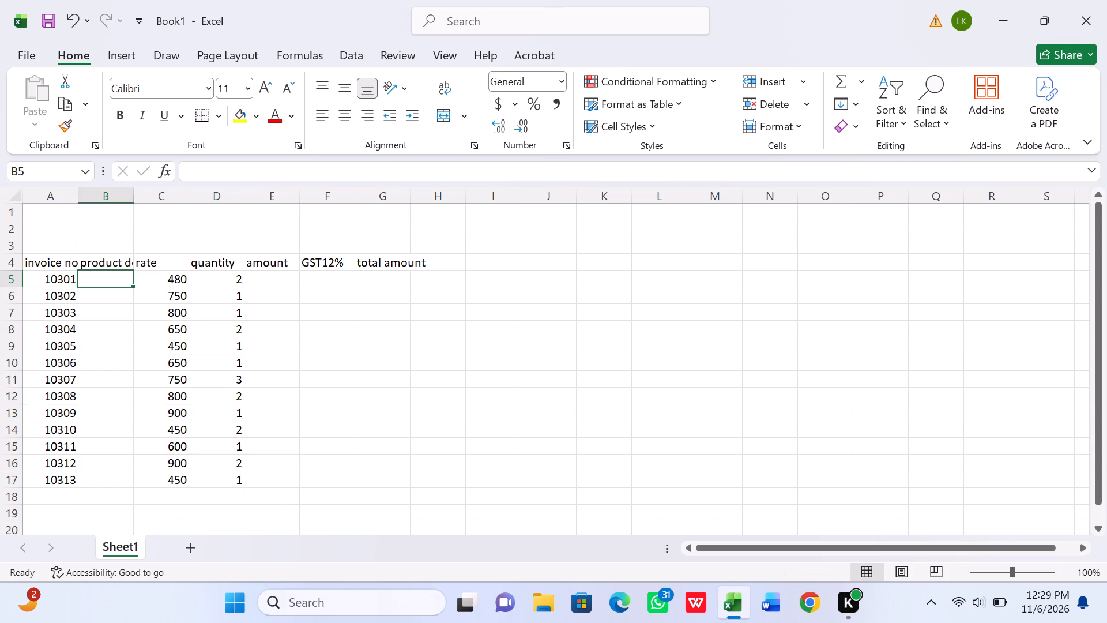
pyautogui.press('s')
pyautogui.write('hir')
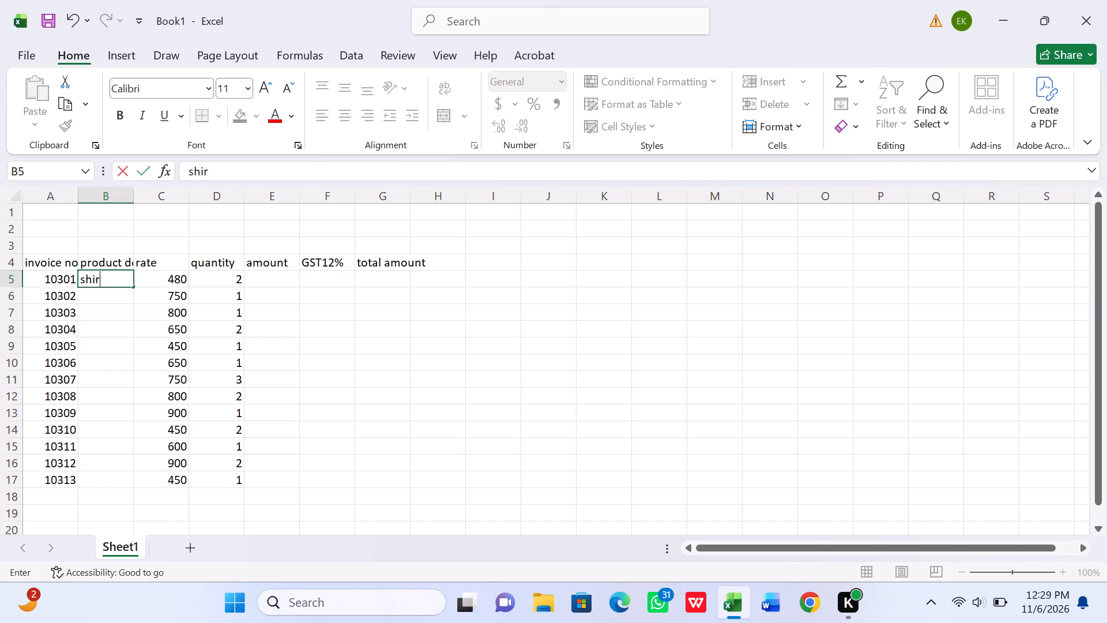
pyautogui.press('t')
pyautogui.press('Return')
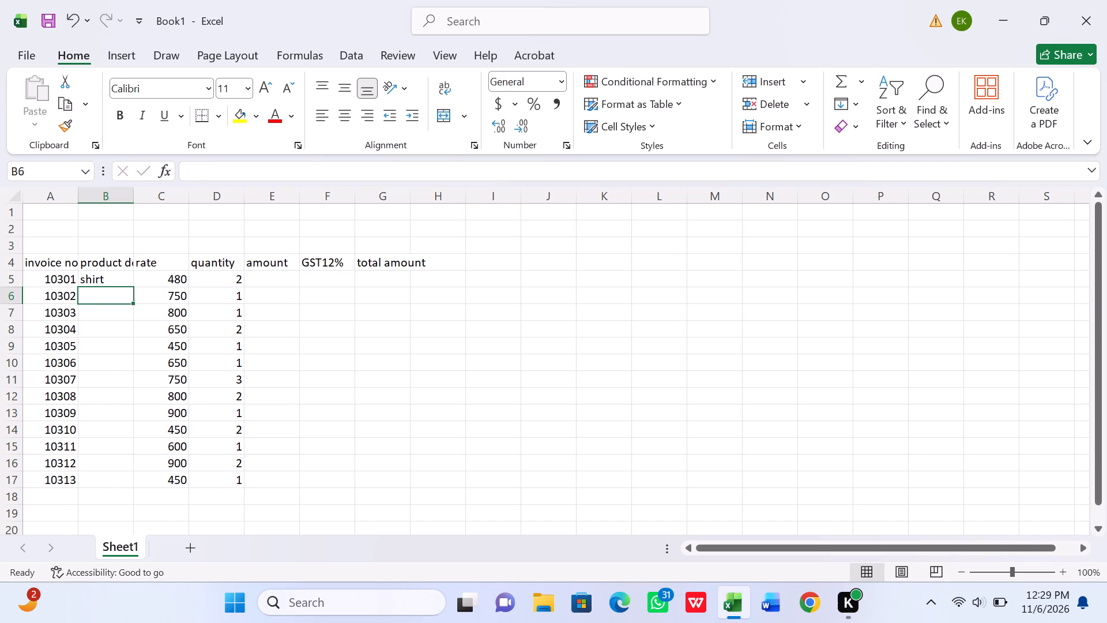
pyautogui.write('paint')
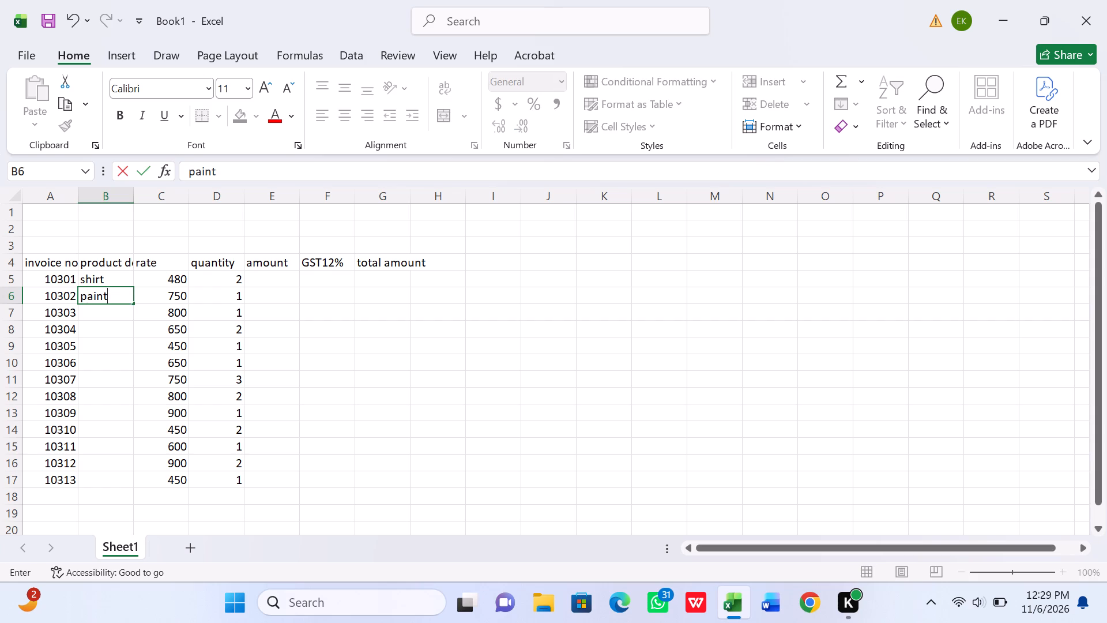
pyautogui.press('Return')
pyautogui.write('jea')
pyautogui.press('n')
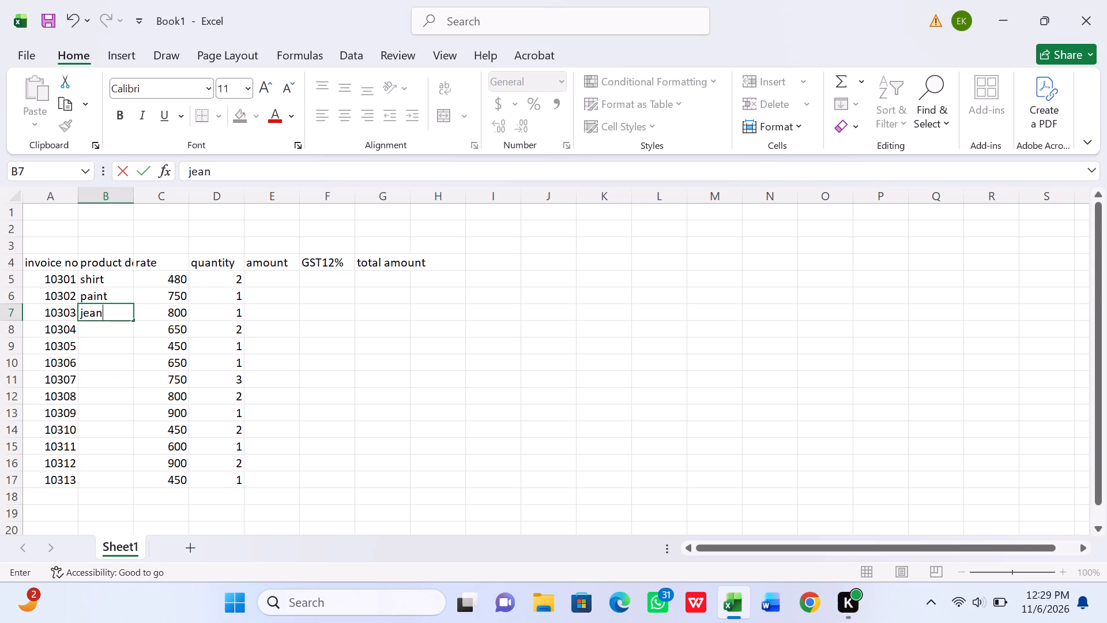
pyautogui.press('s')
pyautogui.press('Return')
# Enter the product descriptions shirt, pant and jeans in cells B8 to B10.
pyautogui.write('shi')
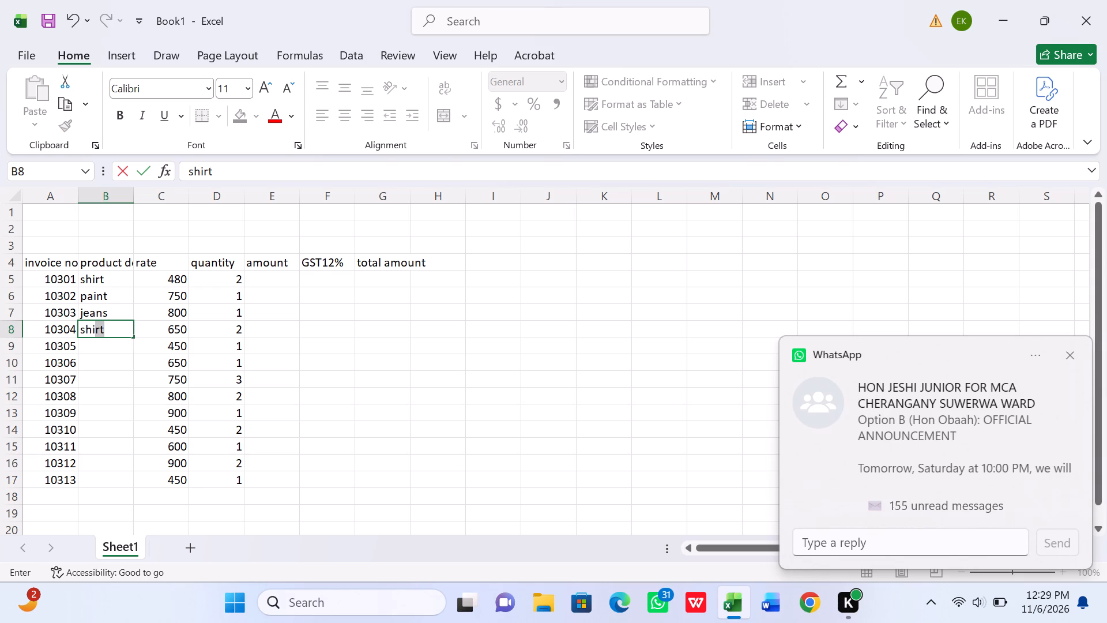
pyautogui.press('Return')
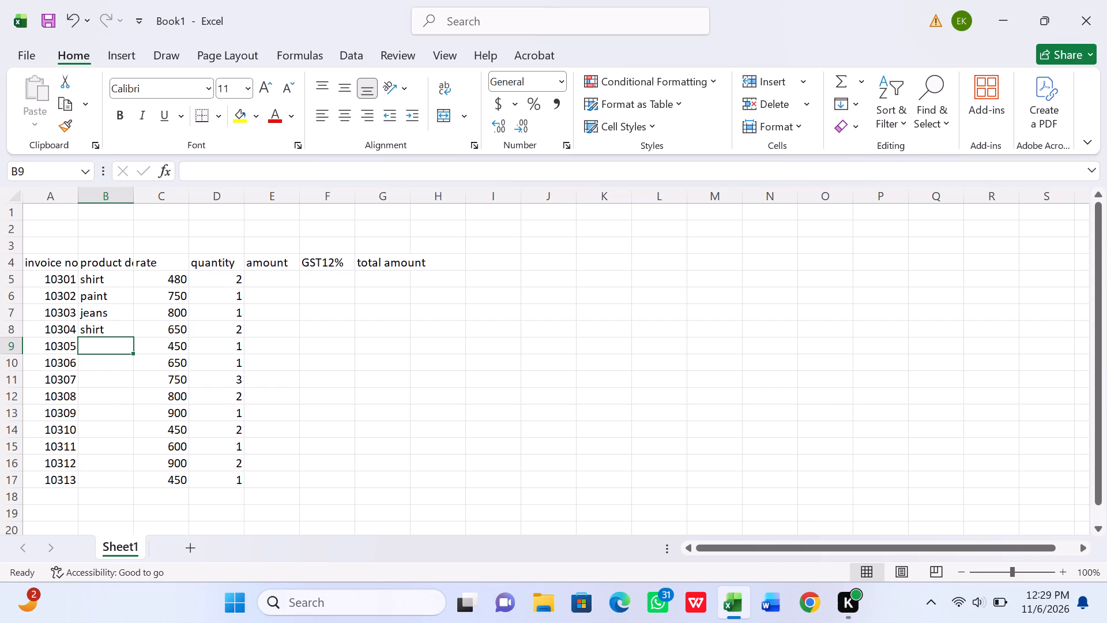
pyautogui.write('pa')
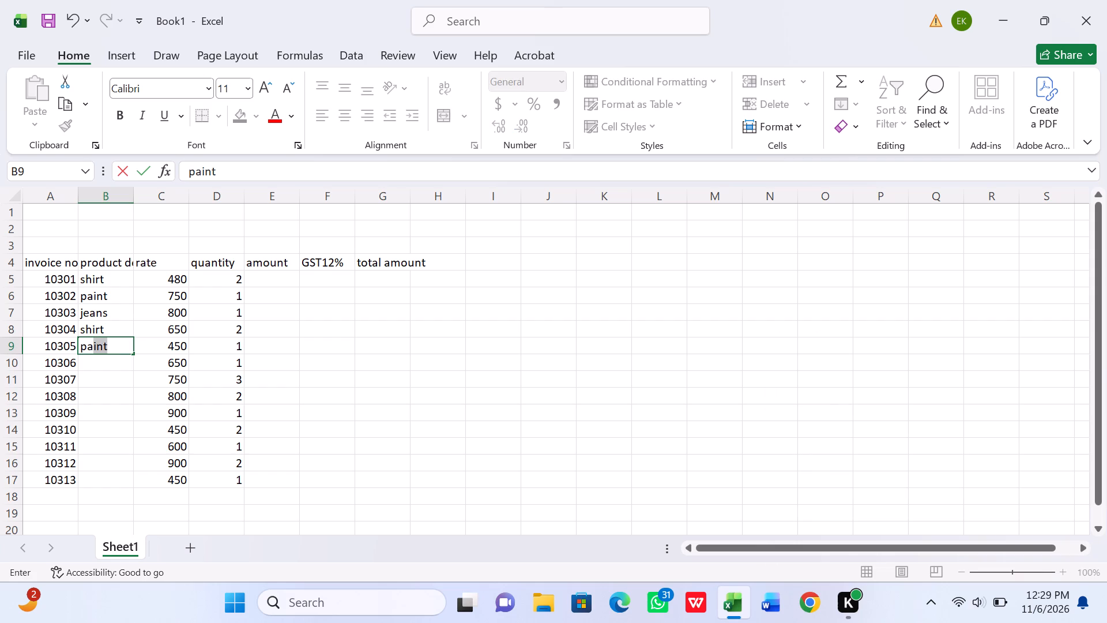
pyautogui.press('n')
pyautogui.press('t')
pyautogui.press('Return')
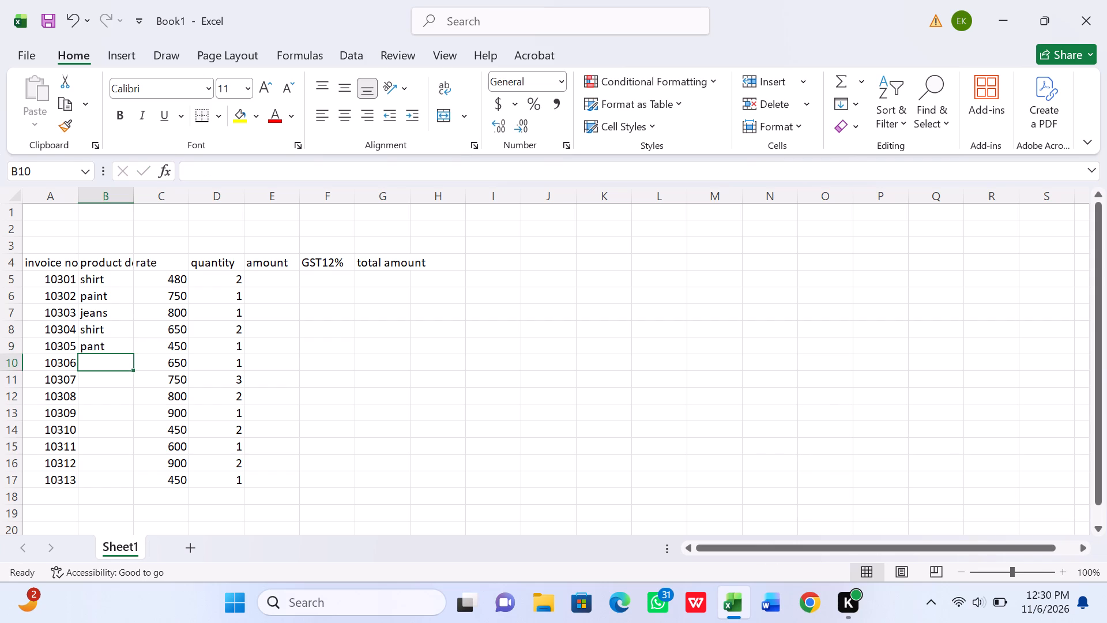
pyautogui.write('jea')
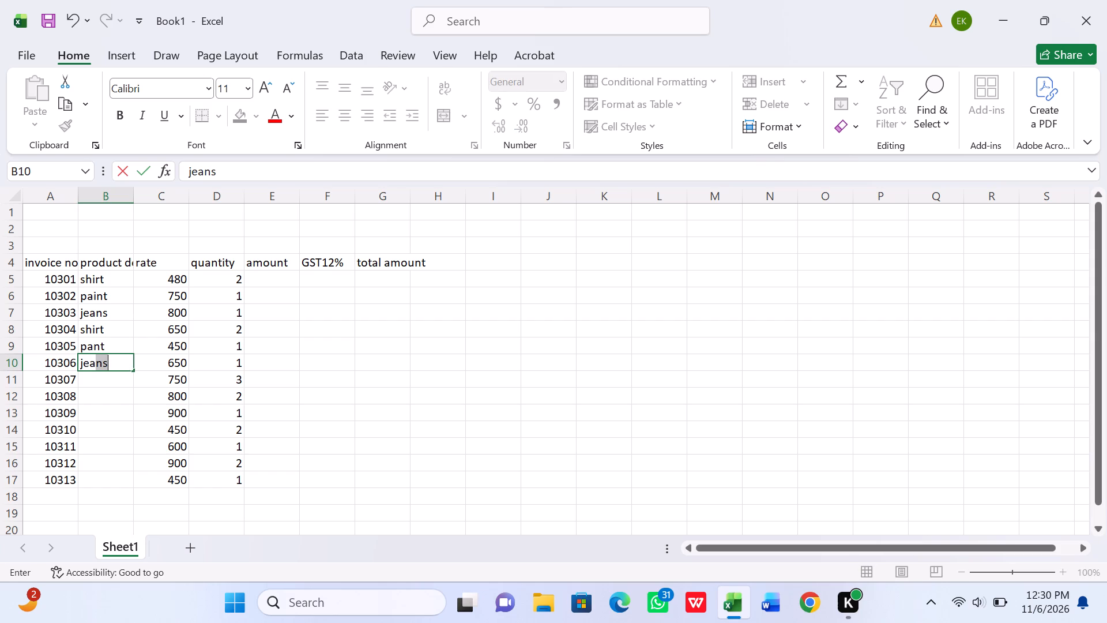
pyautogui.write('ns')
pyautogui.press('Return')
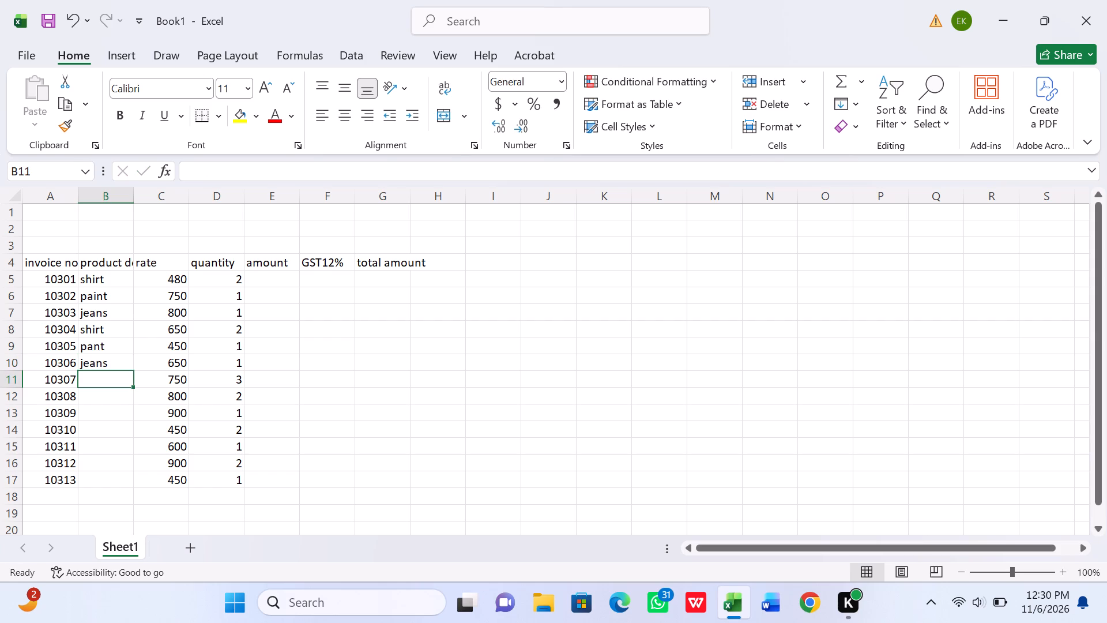
# Enter jogger, shirt, pant, jeans and shirt in product description cells B11 to B15.
pyautogui.write('jogger')
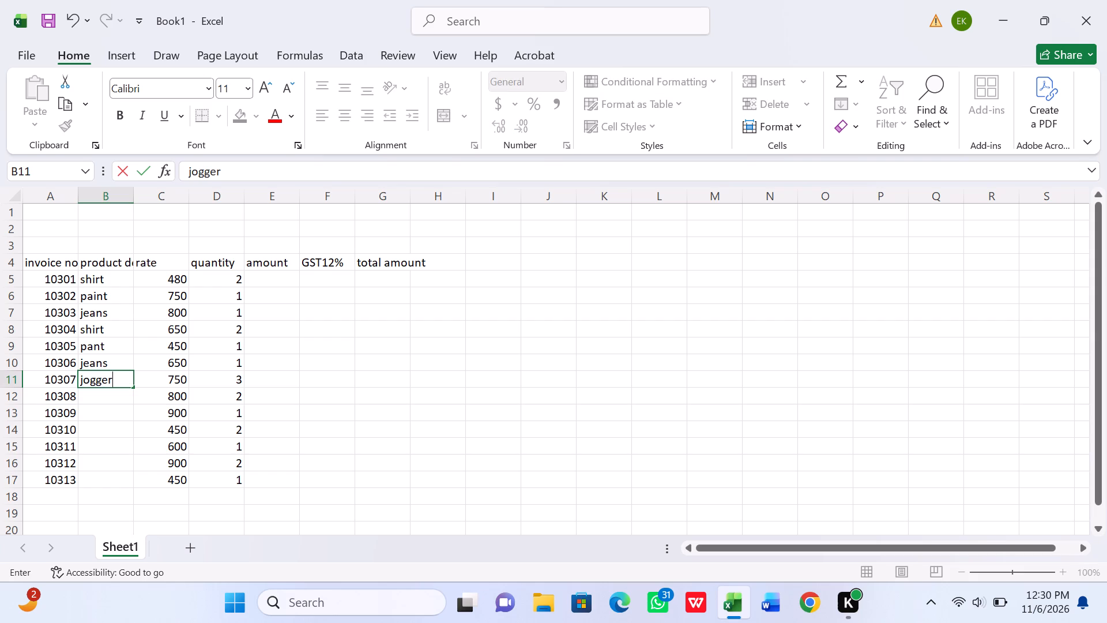
pyautogui.press('Return')
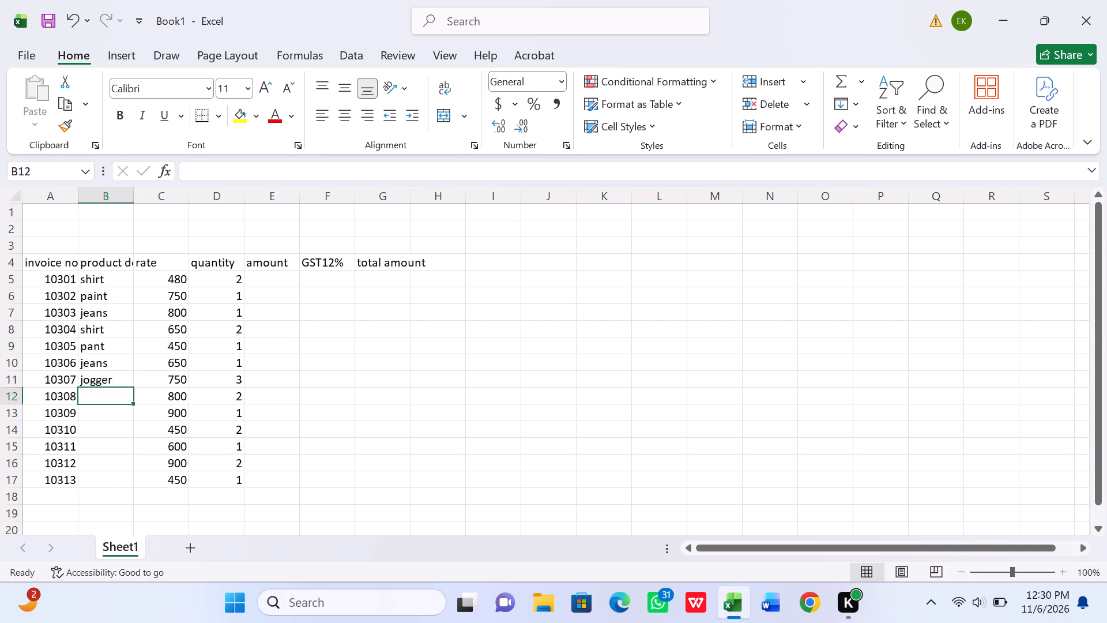
pyautogui.press('s')
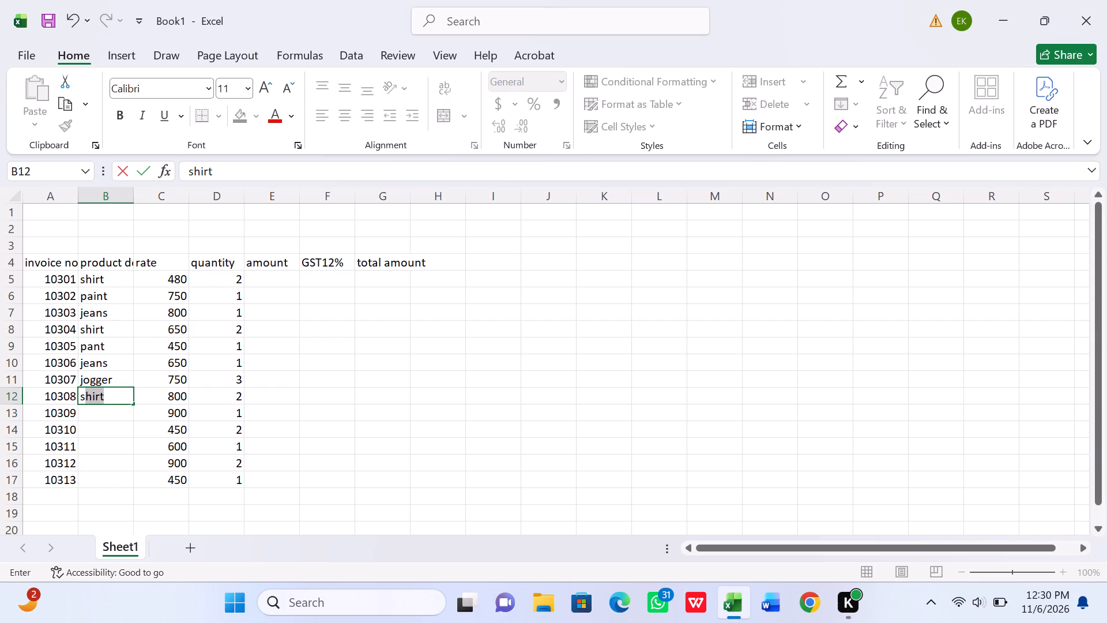
pyautogui.press('Return')
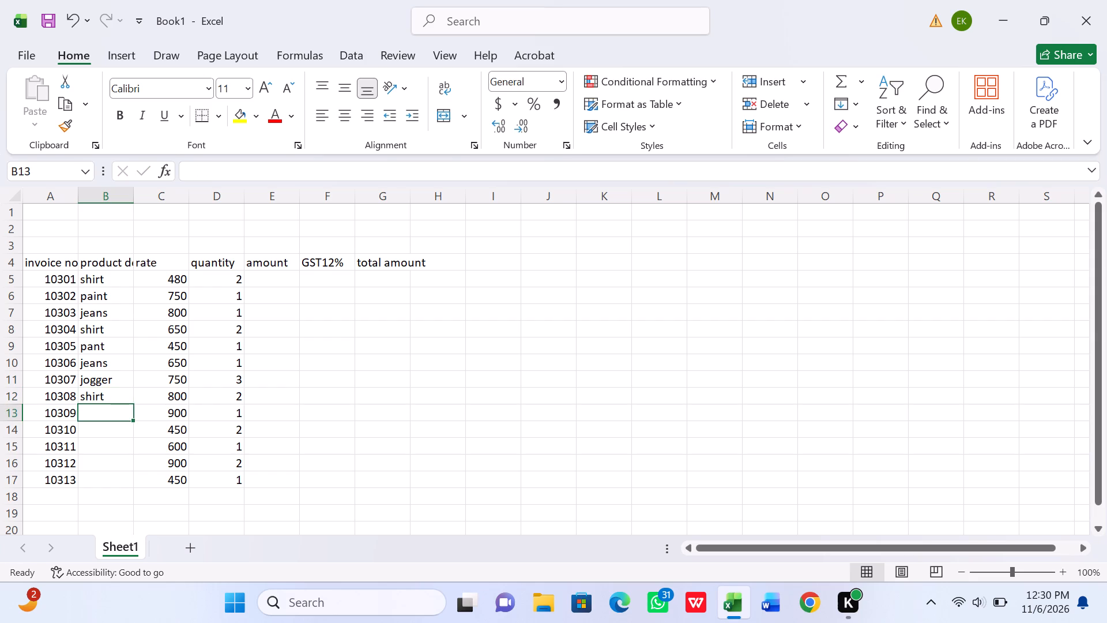
pyautogui.press('p')
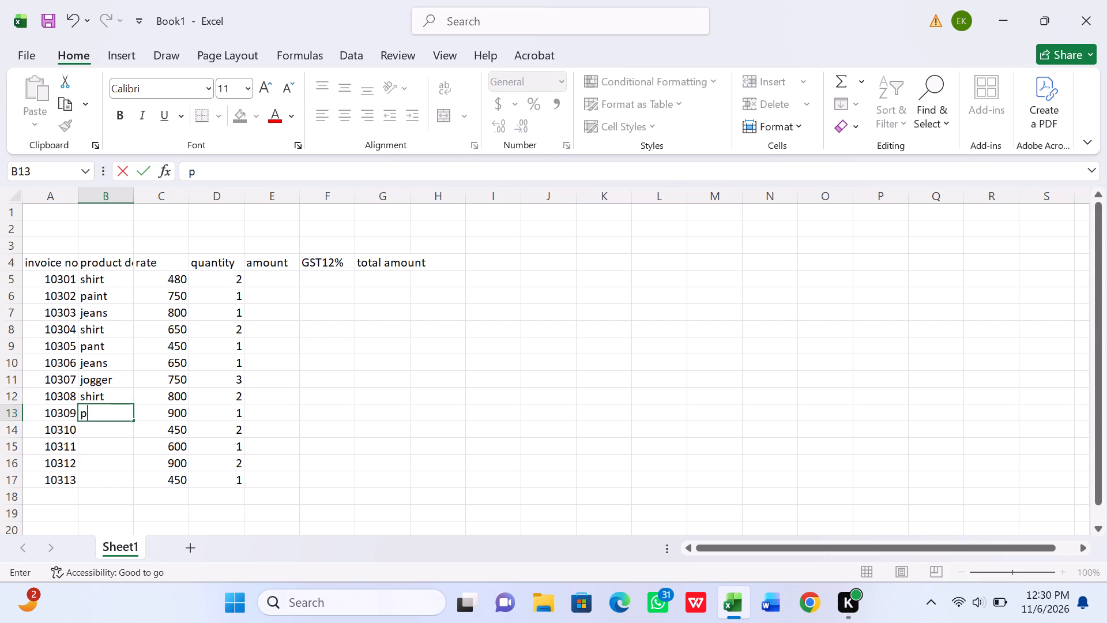
pyautogui.press('a')
pyautogui.press('n')
pyautogui.press('Return')
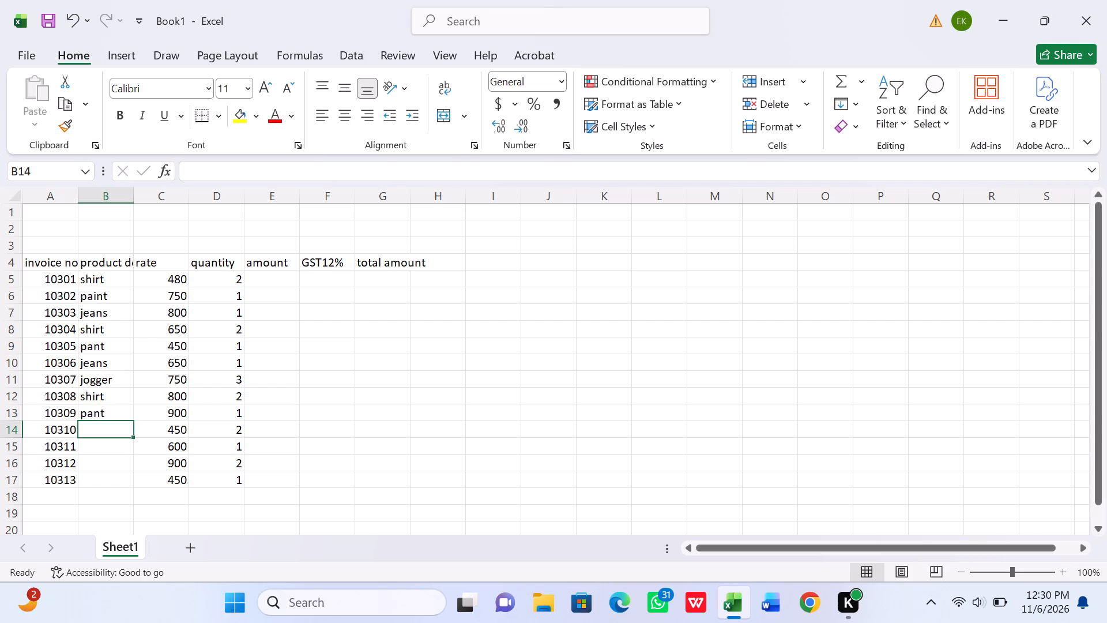
pyautogui.press('j')
pyautogui.press('e')
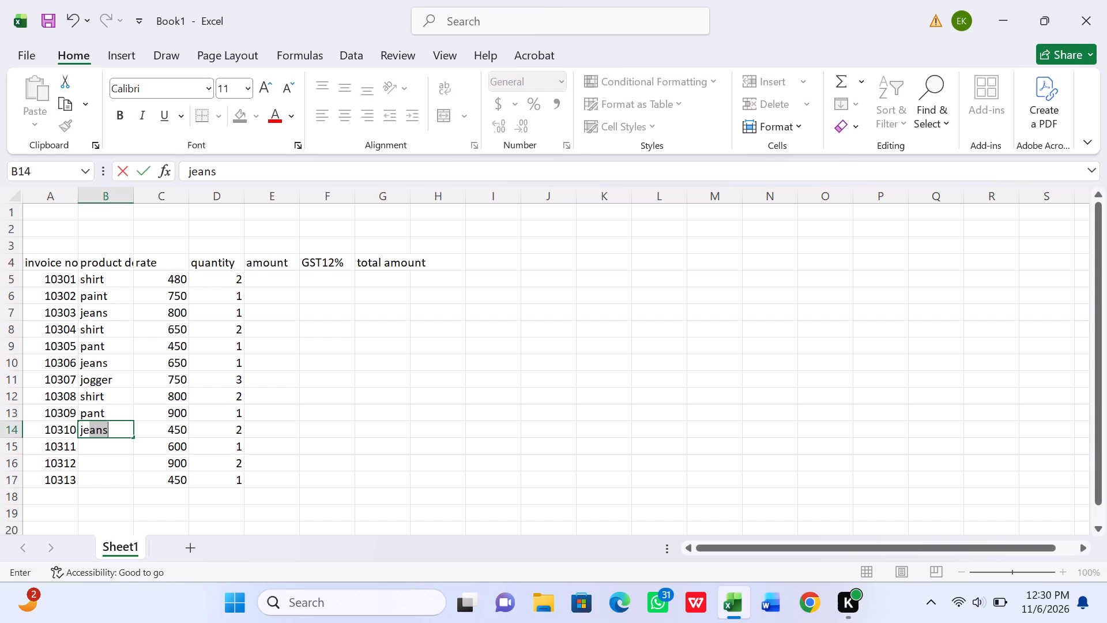
pyautogui.press('Return')
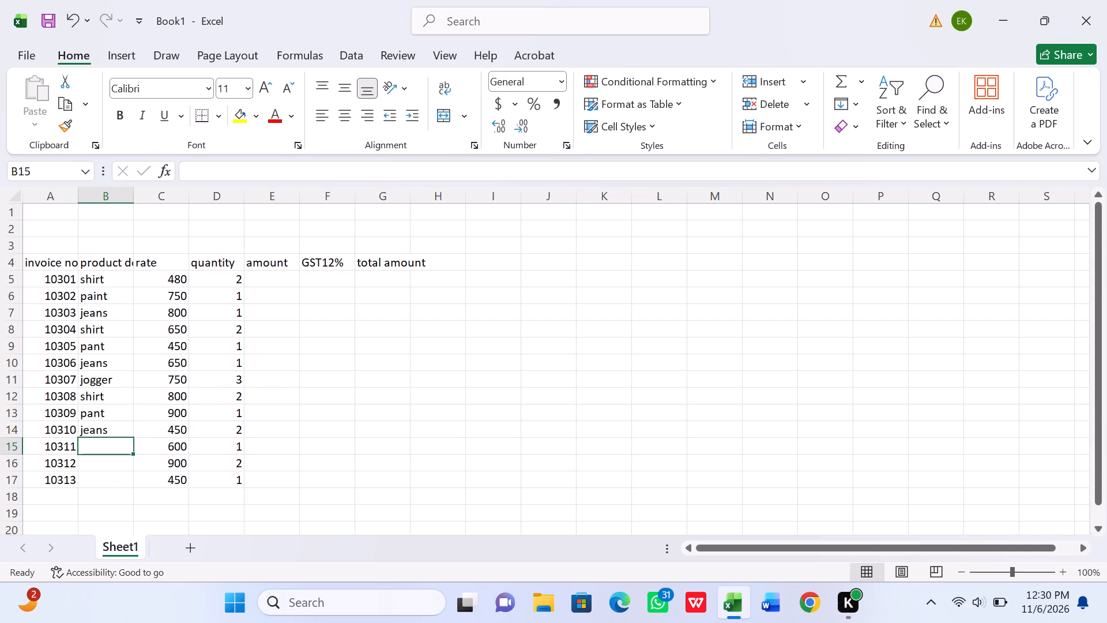
pyautogui.write('shi')
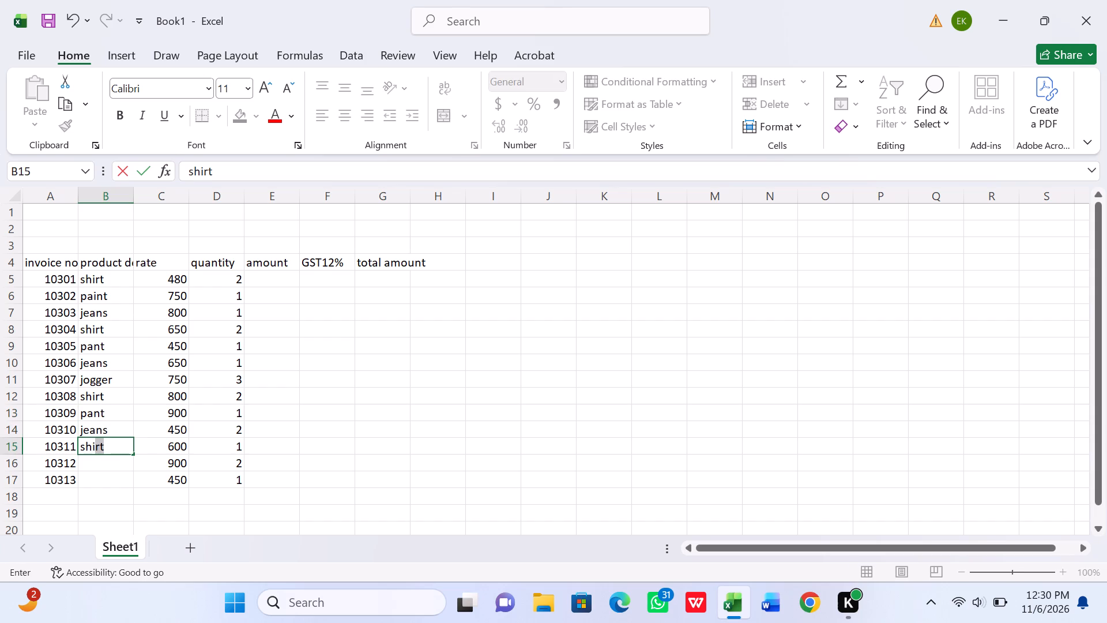
pyautogui.press('Return')
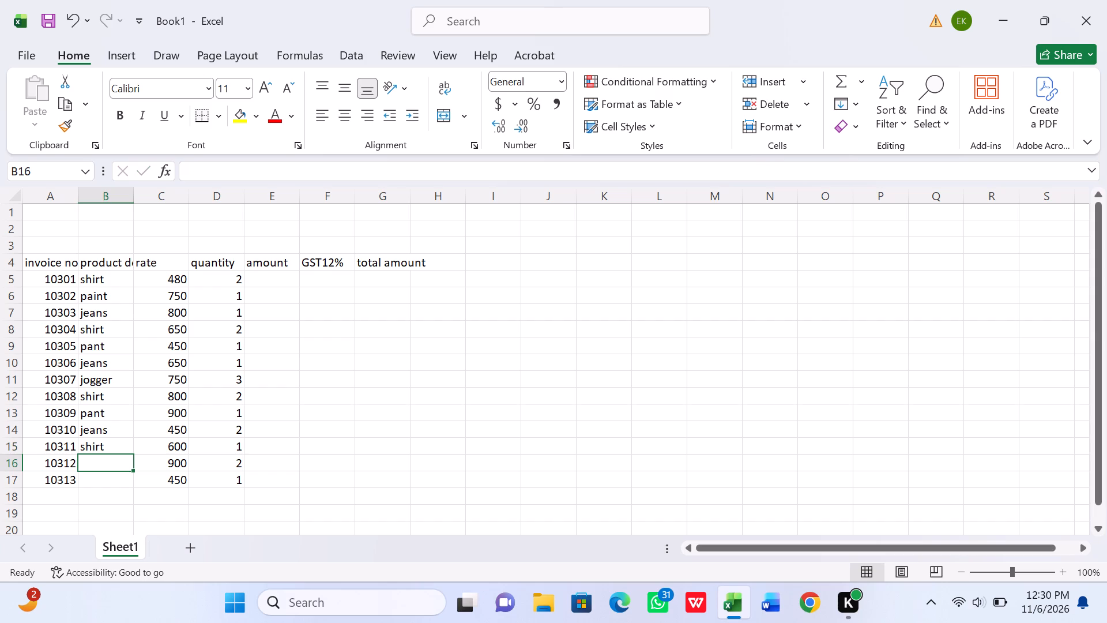
# Enter pant and jeans in product description cells B16 and B17.
pyautogui.press('p')
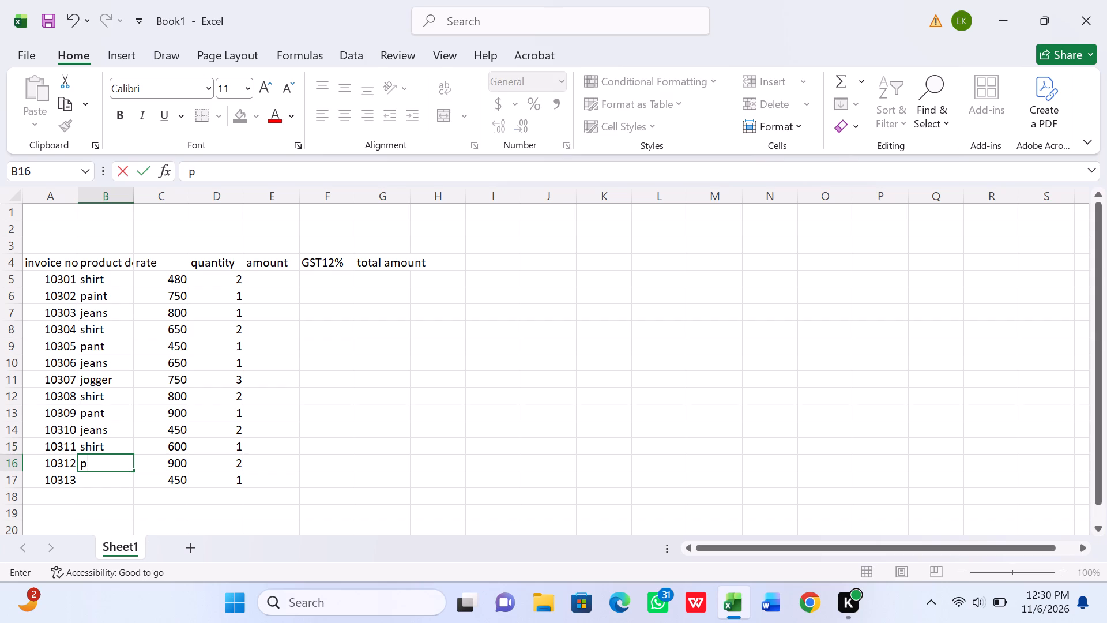
pyautogui.press('a')
pyautogui.press('n')
pyautogui.press('Return')
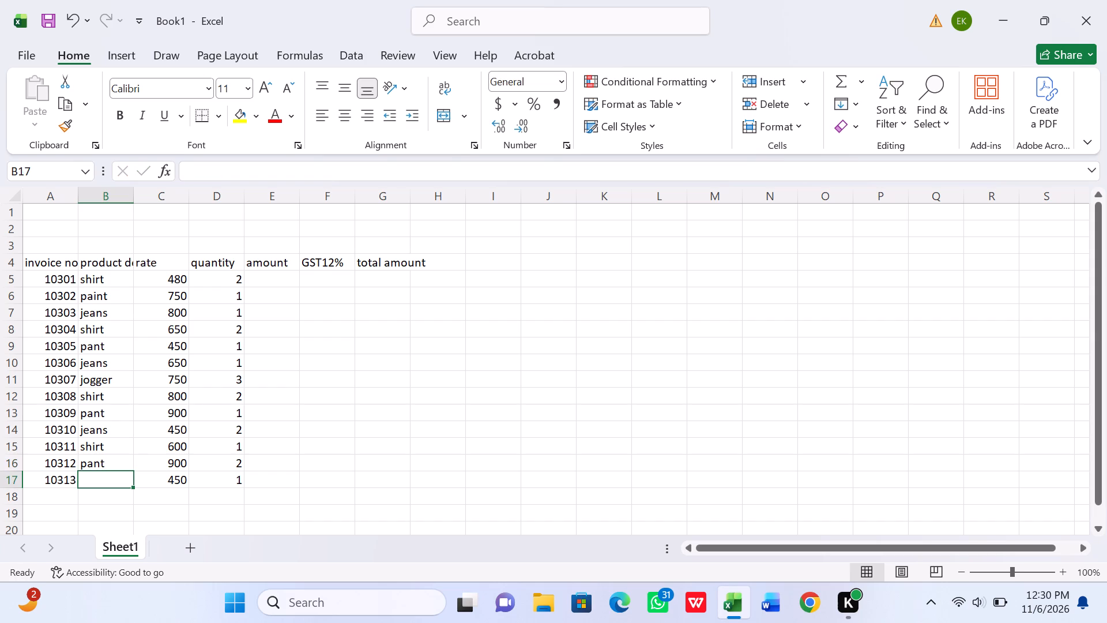
pyautogui.write('je')
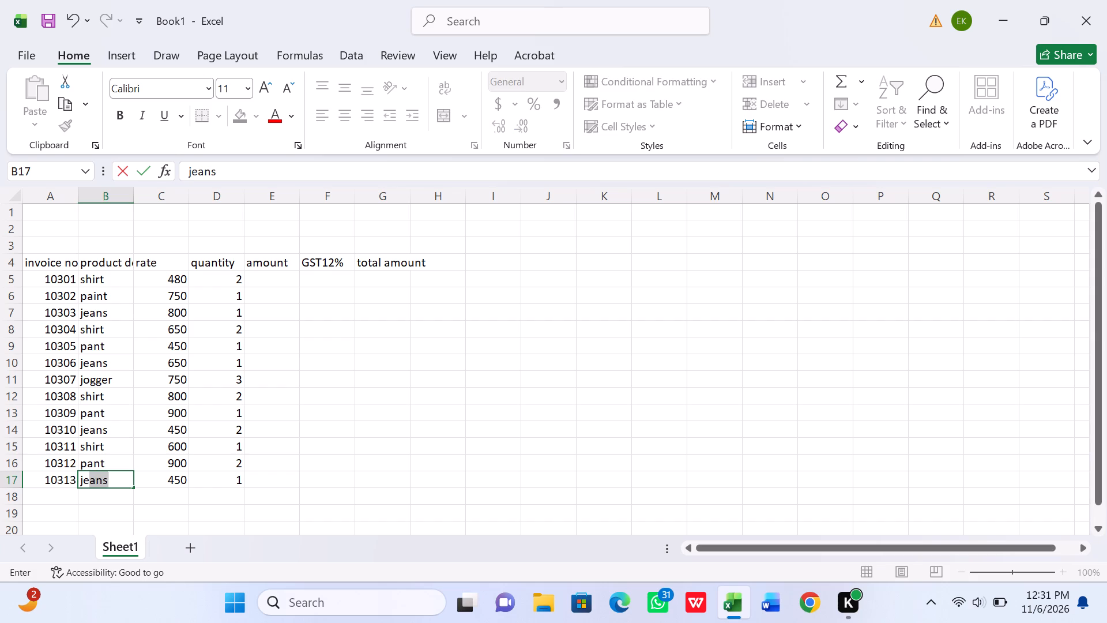
pyautogui.press('Return')
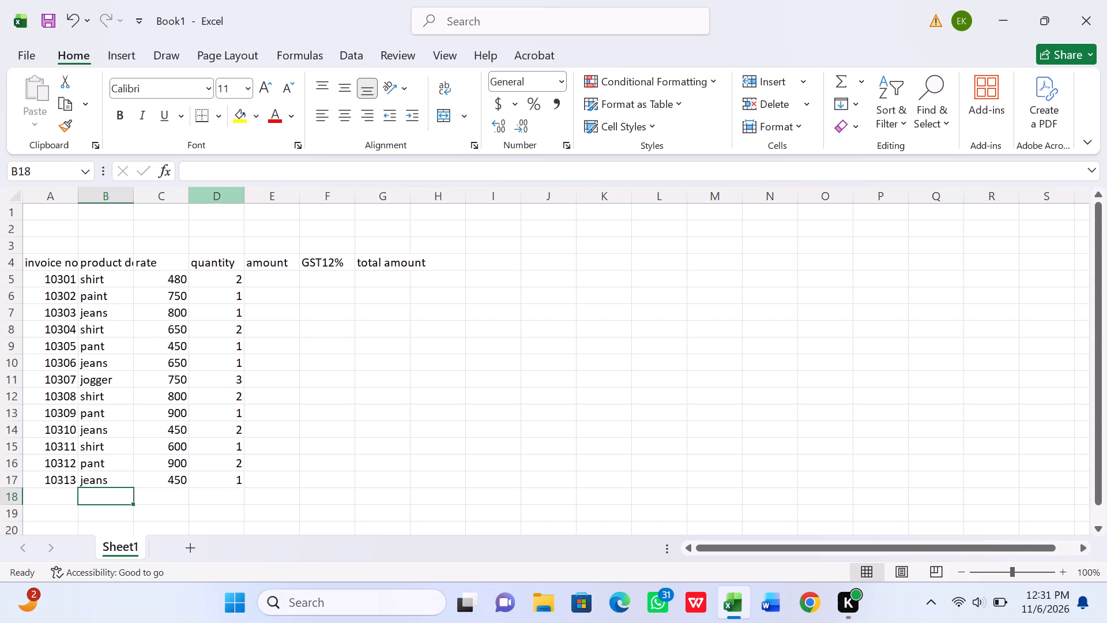
# Enter the amounts 960, 750, 800 and 1300 in cells E5 to E8.
pyautogui.click(277, 273)
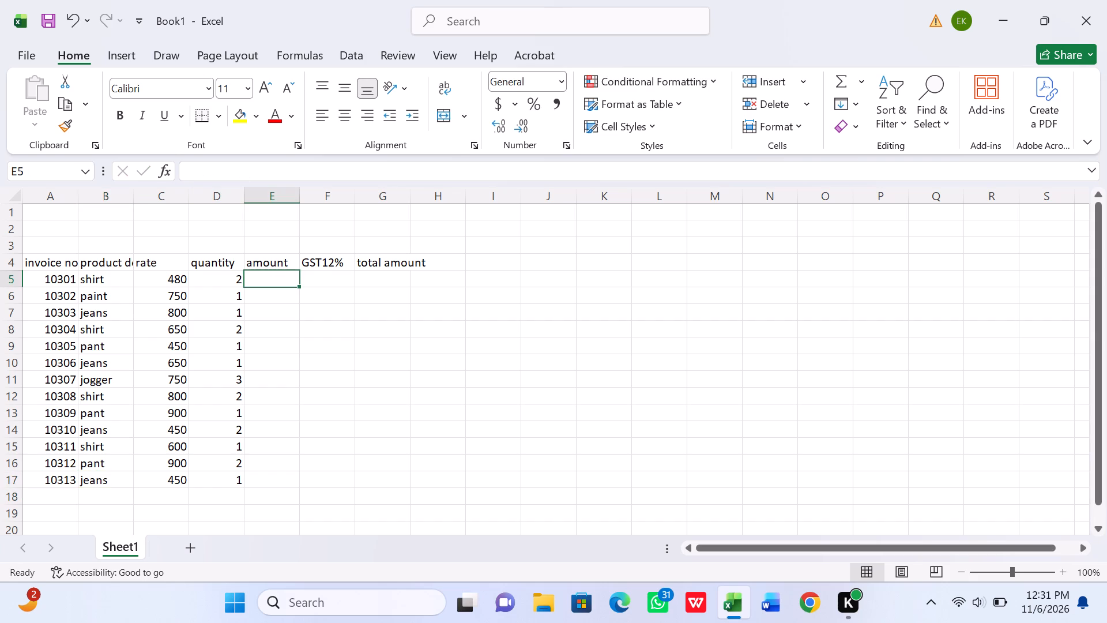
pyautogui.press('9')
pyautogui.press('6')
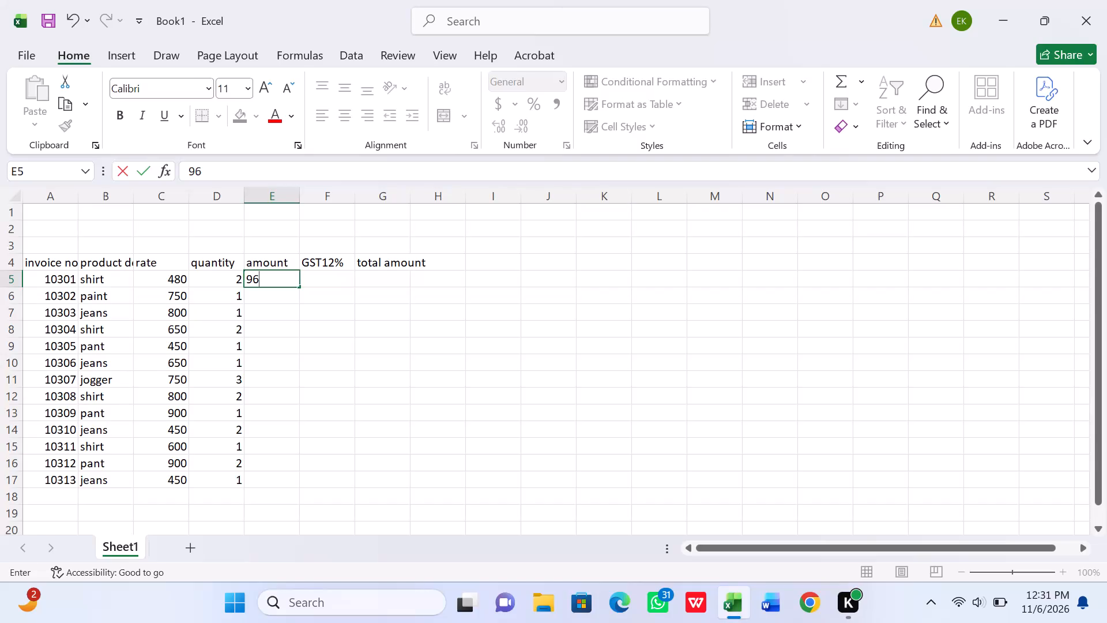
pyautogui.press('0')
pyautogui.press('Return')
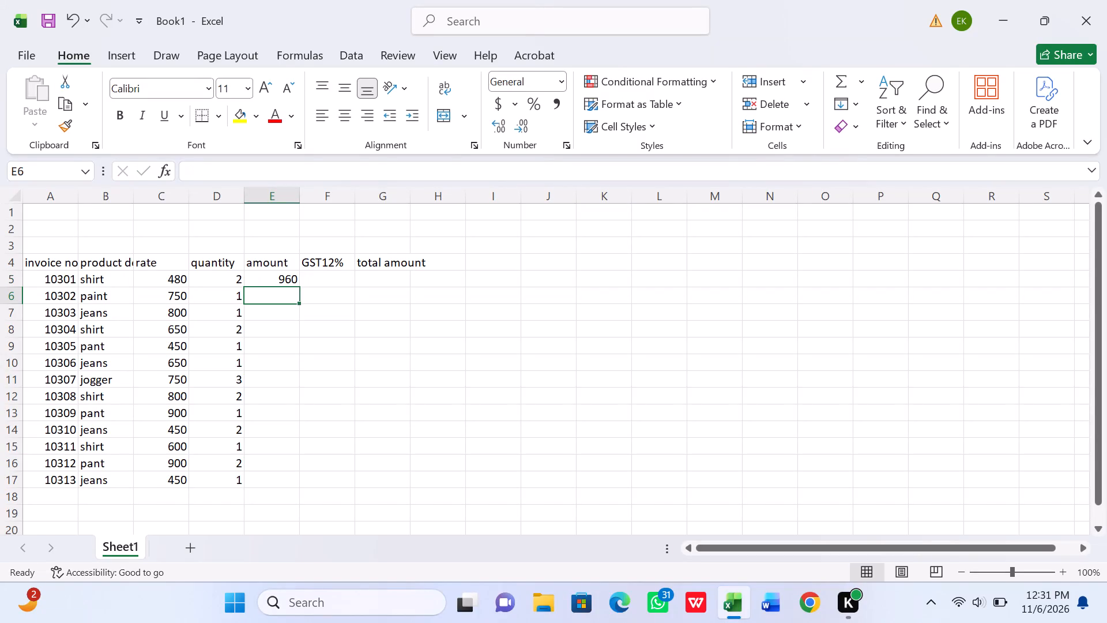
pyautogui.write('750')
pyautogui.press('Return')
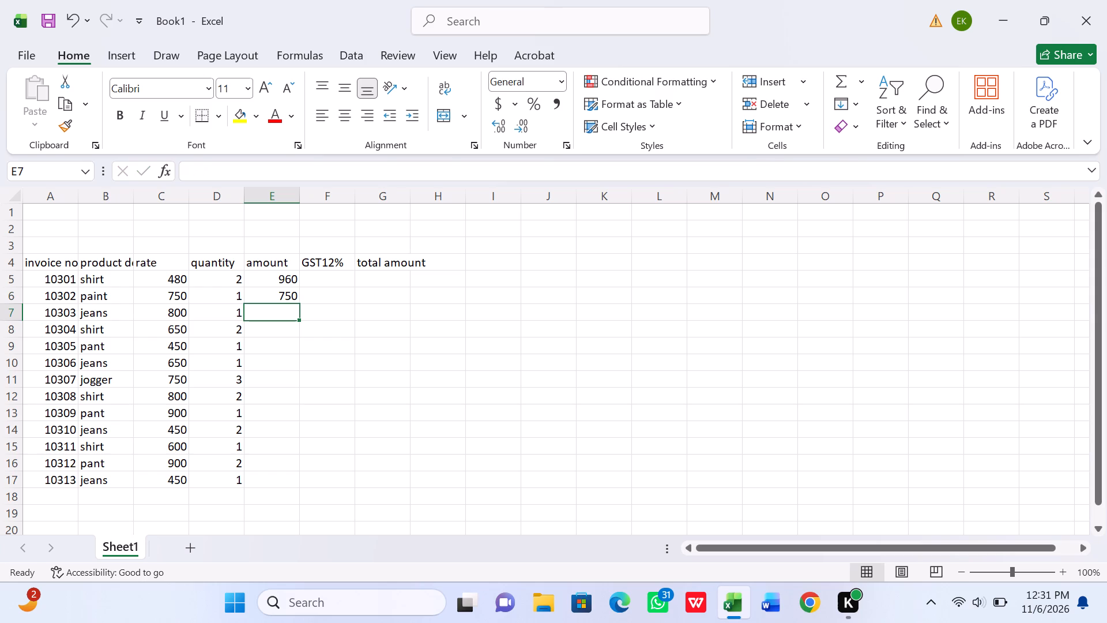
pyautogui.write('800')
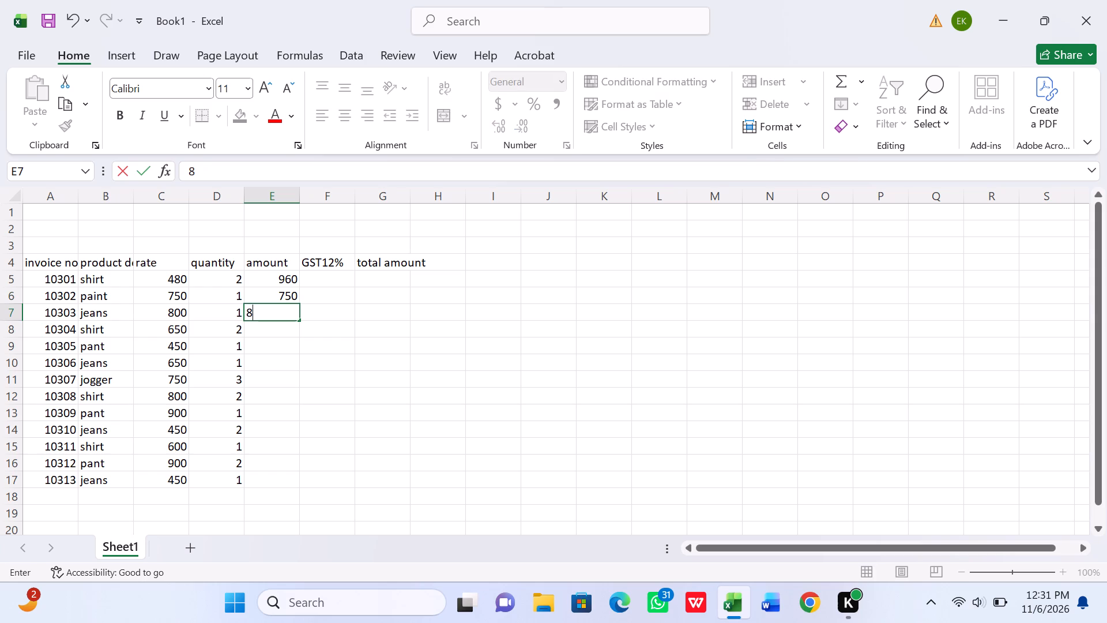
pyautogui.press('Return')
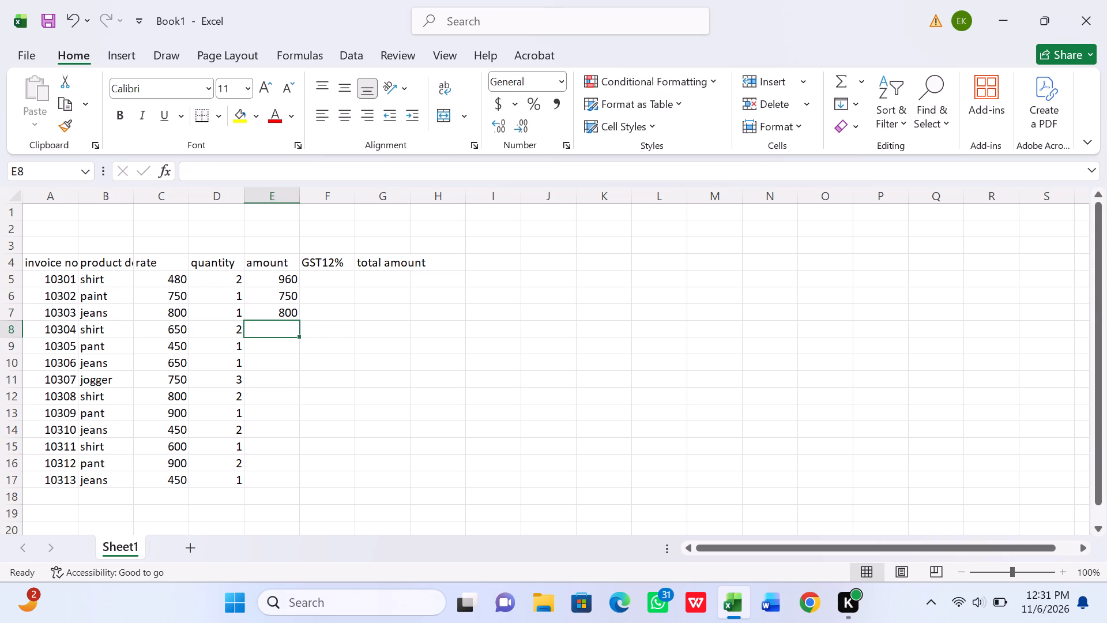
pyautogui.write('13')
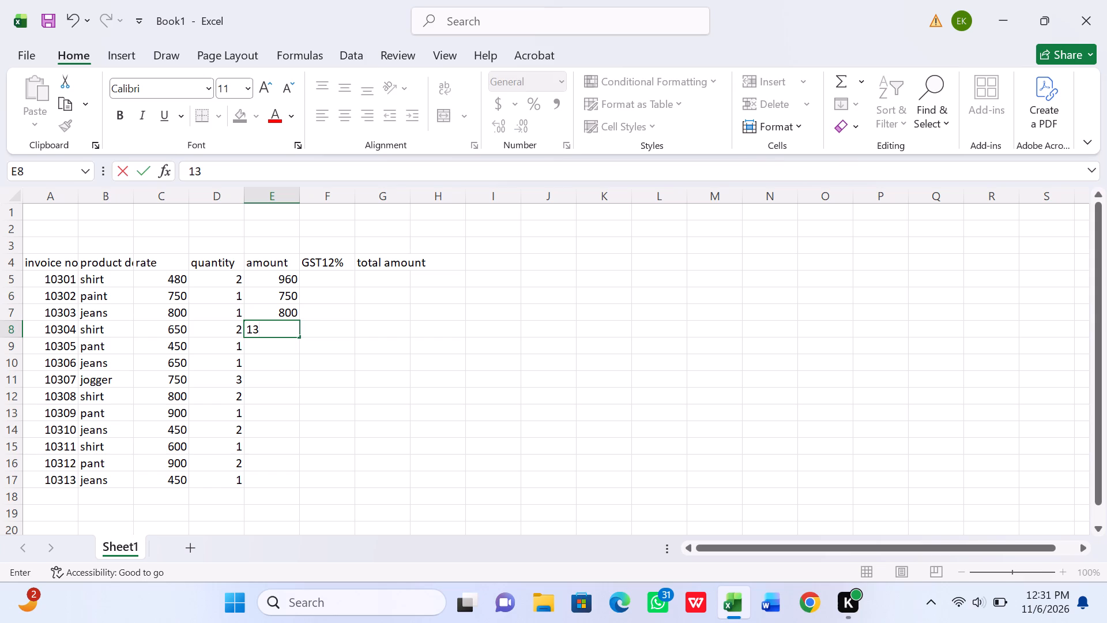
pyautogui.write('00')
pyautogui.press('Return')
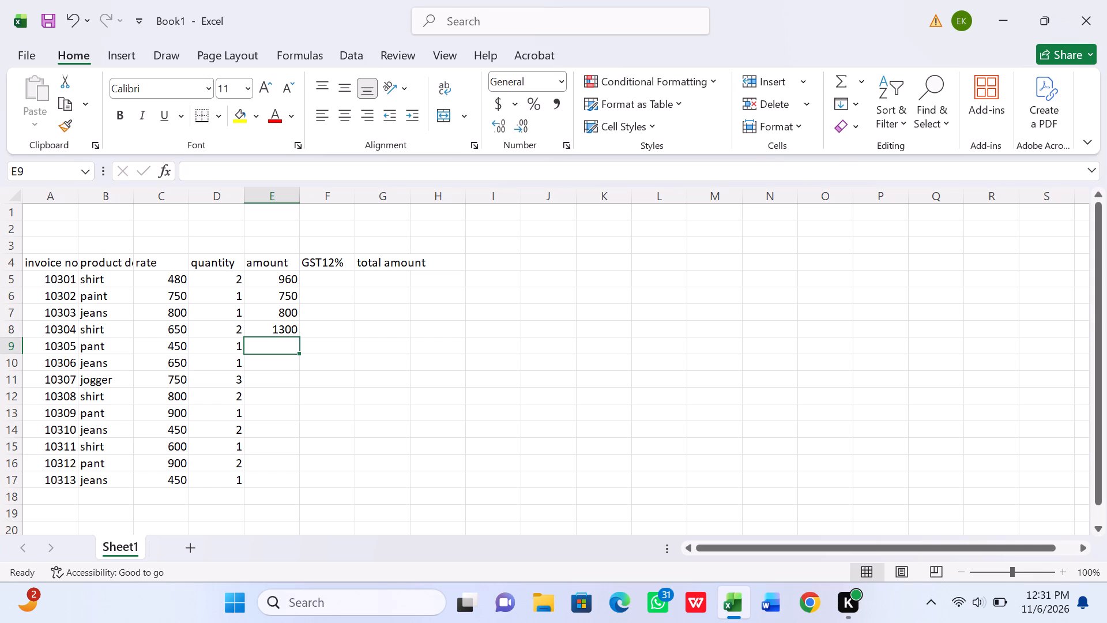
# Enter the amounts 450, 650 and 2250 in cells E9 to E11.
pyautogui.write('450')
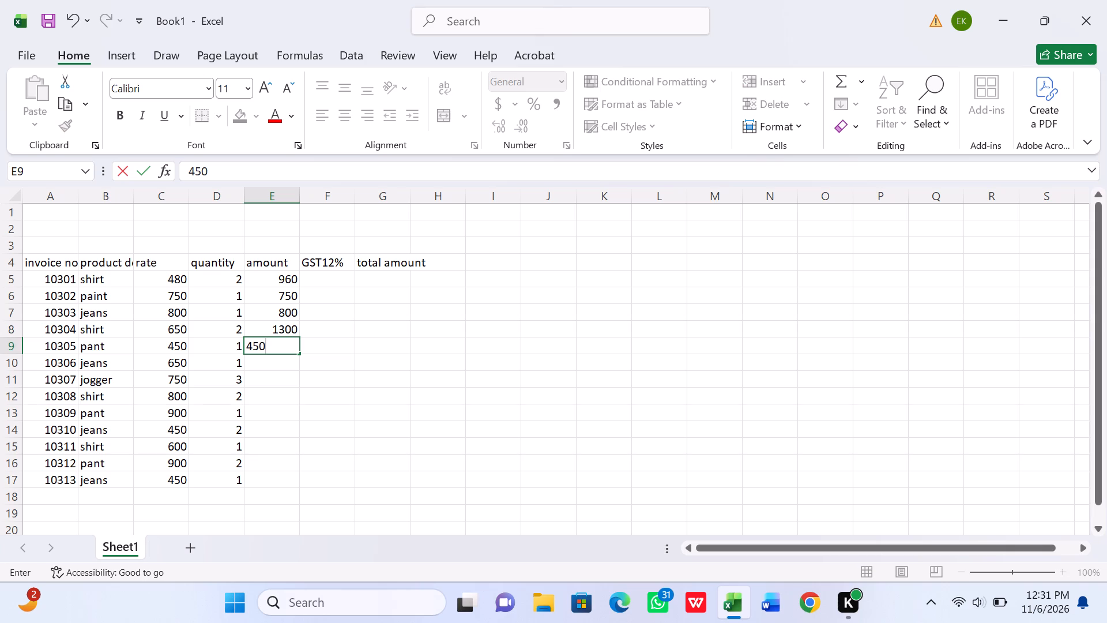
pyautogui.press('6')
pyautogui.press('BackSpace')
pyautogui.press('Return')
pyautogui.write('65')
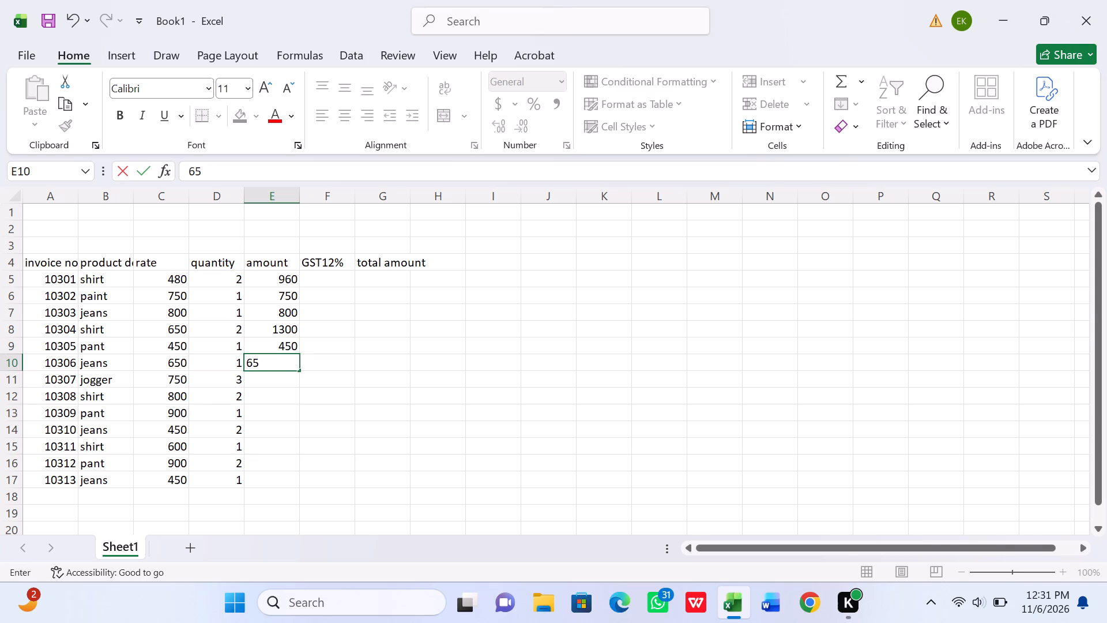
pyautogui.press('0')
pyautogui.press('Return')
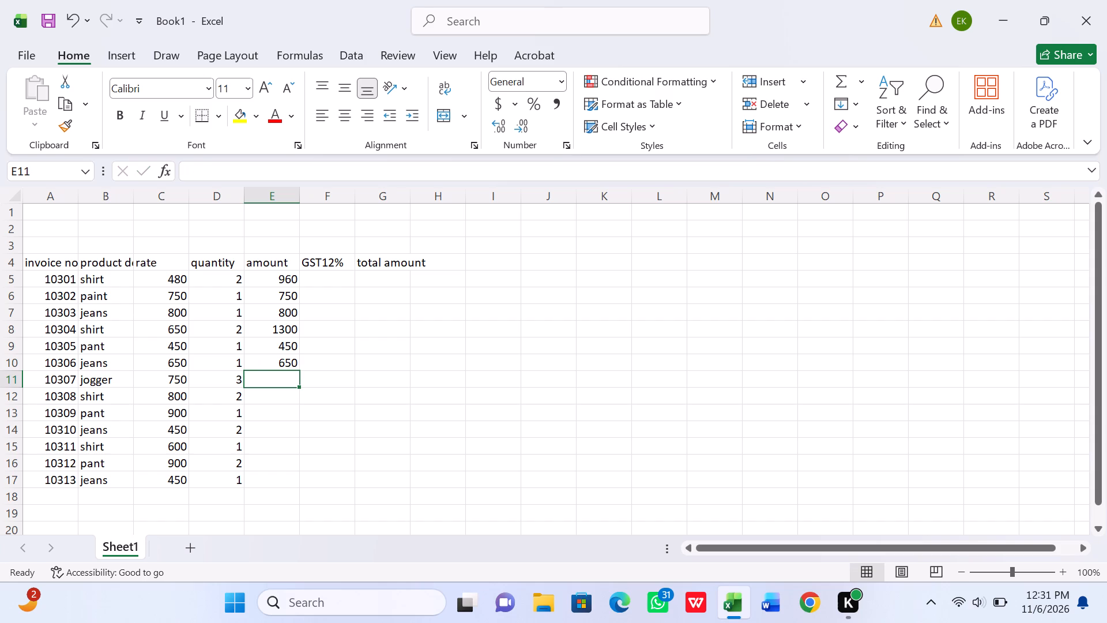
pyautogui.write('22')
pyautogui.write('50')
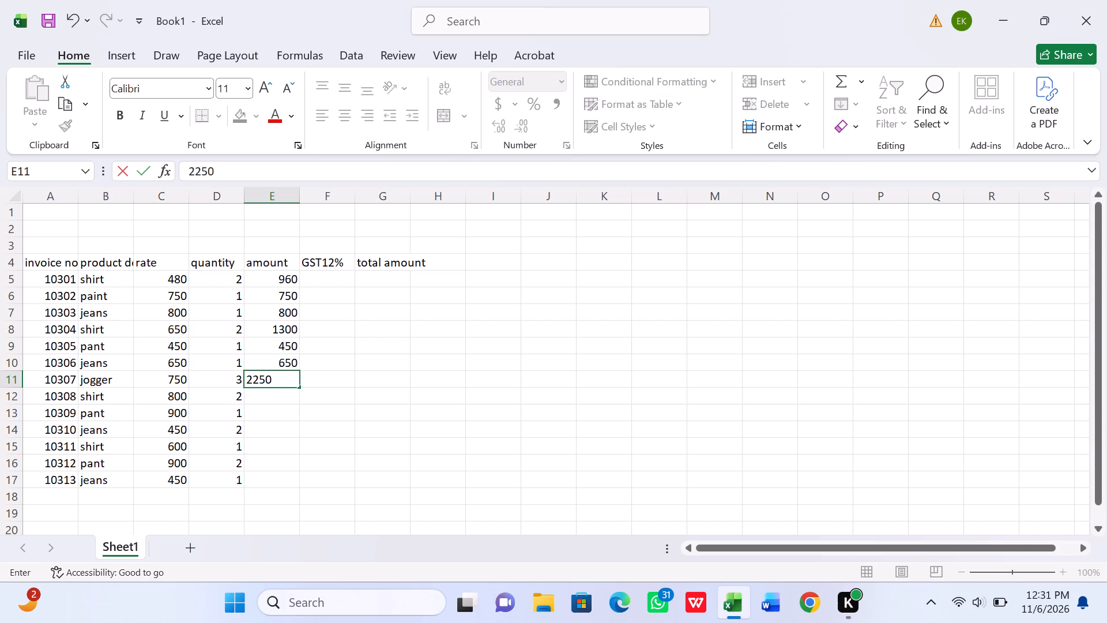
pyautogui.press('Return')
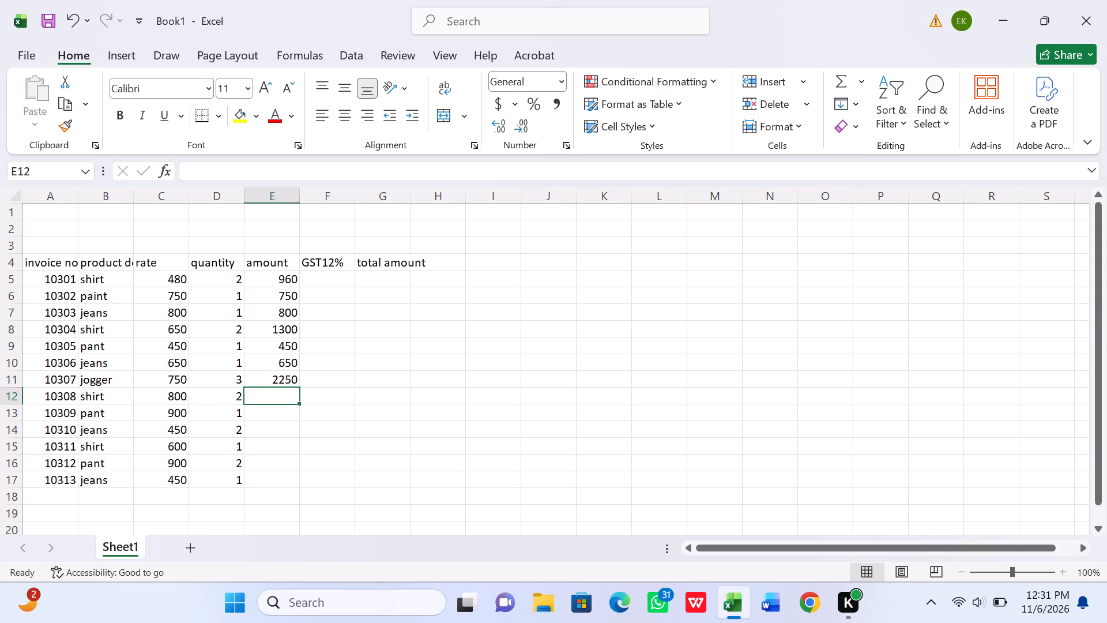
# Enter the amounts 800, 1800, 450, 600, 1800 and 450 in cells E12 to E17.
pyautogui.write('800')
pyautogui.press('Return')
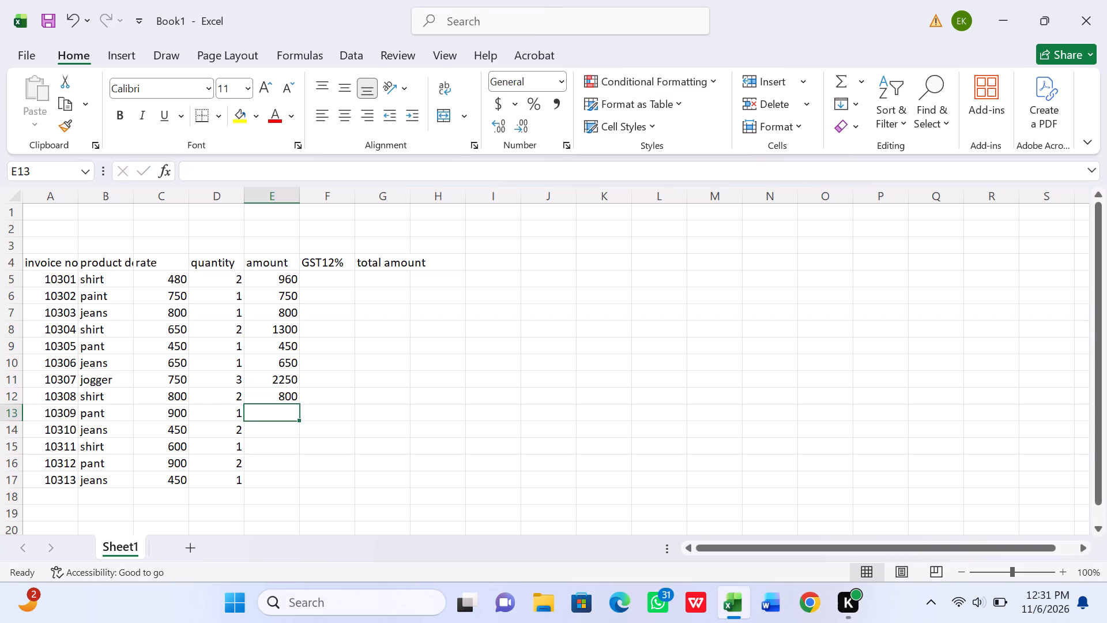
pyautogui.write('1800')
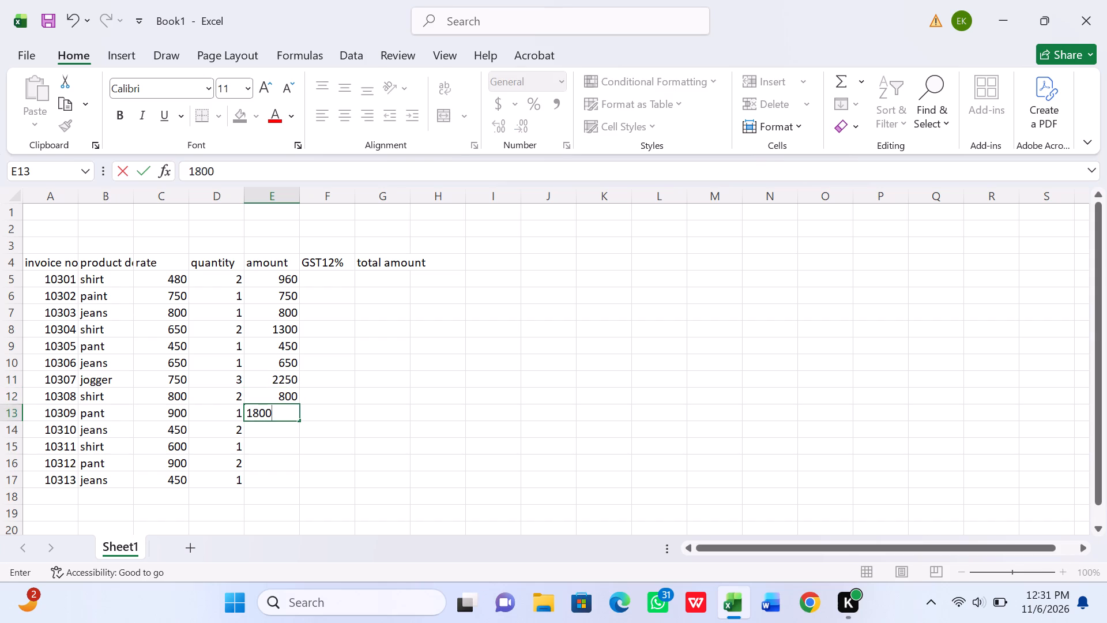
pyautogui.press('Return')
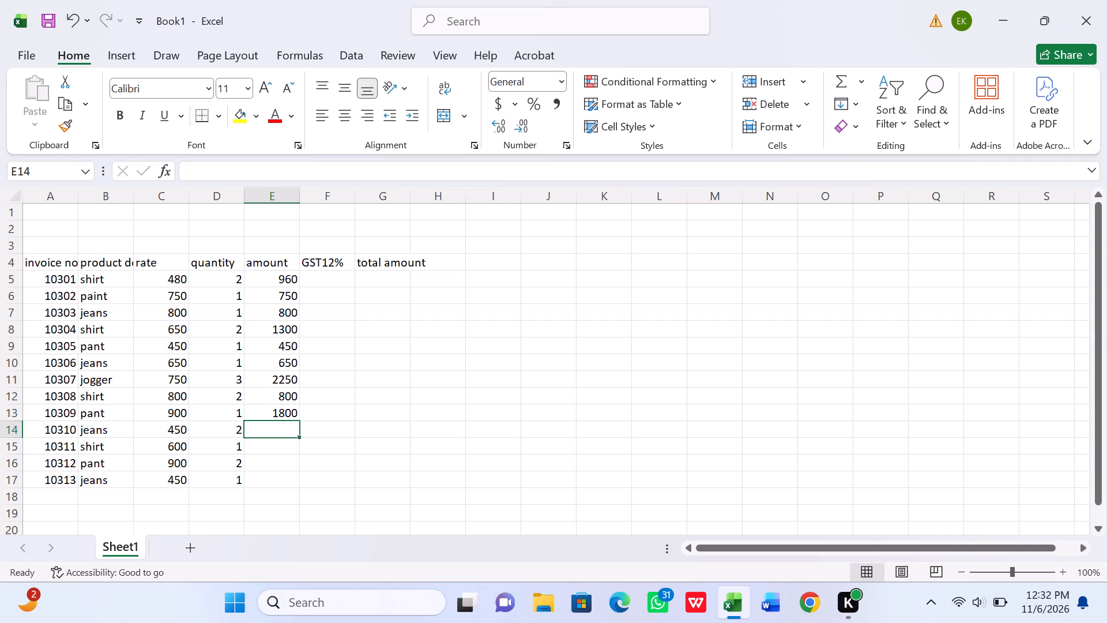
pyautogui.write('450')
pyautogui.press('Return')
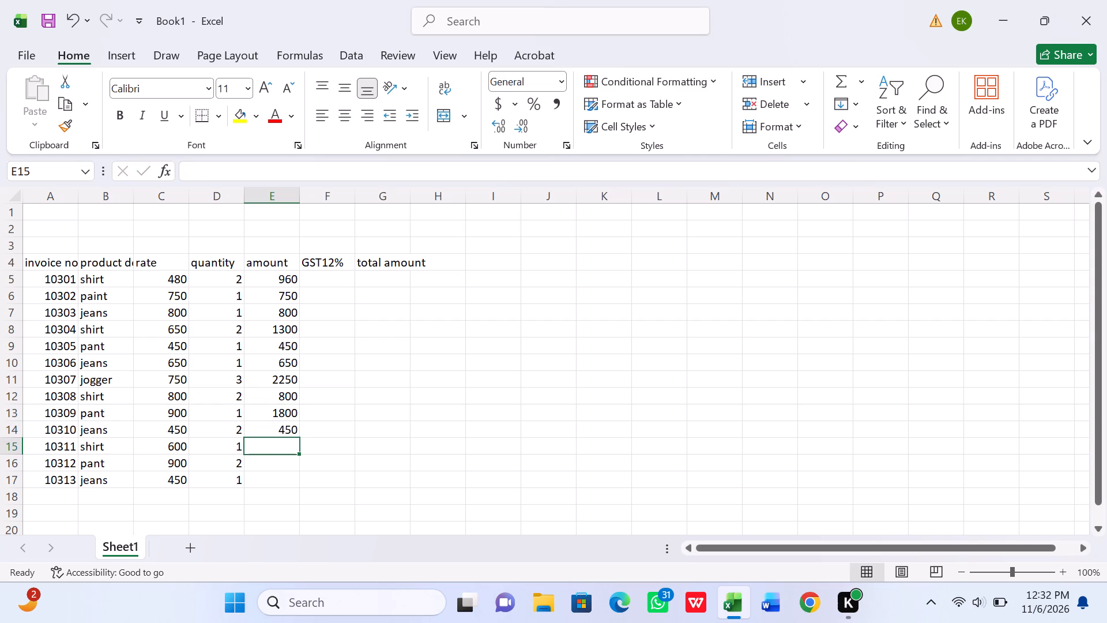
pyautogui.write('600')
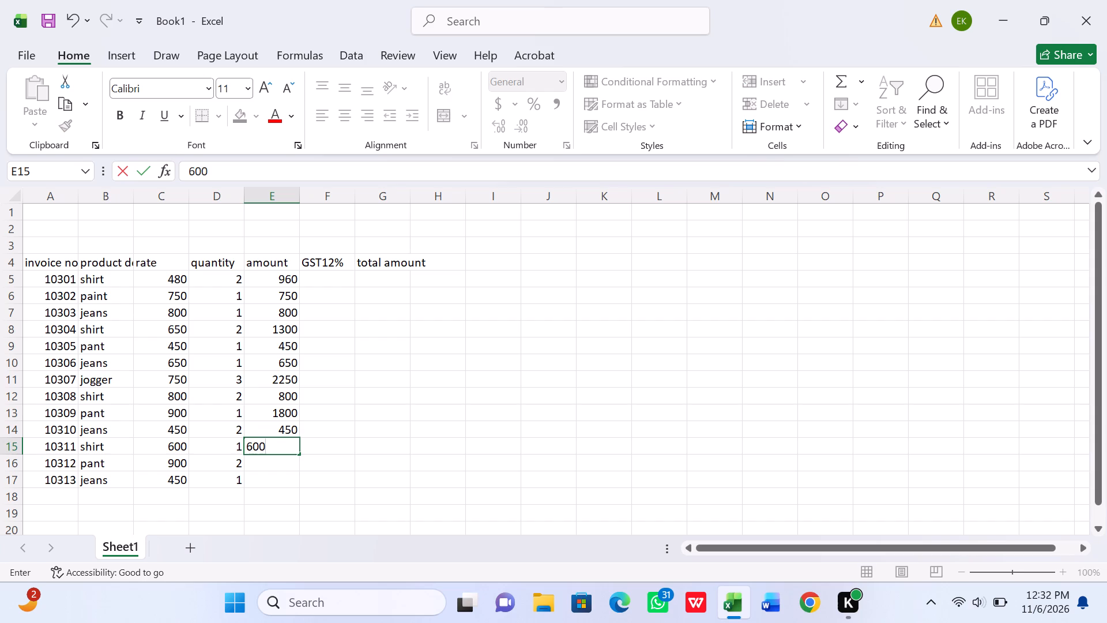
pyautogui.press('Return')
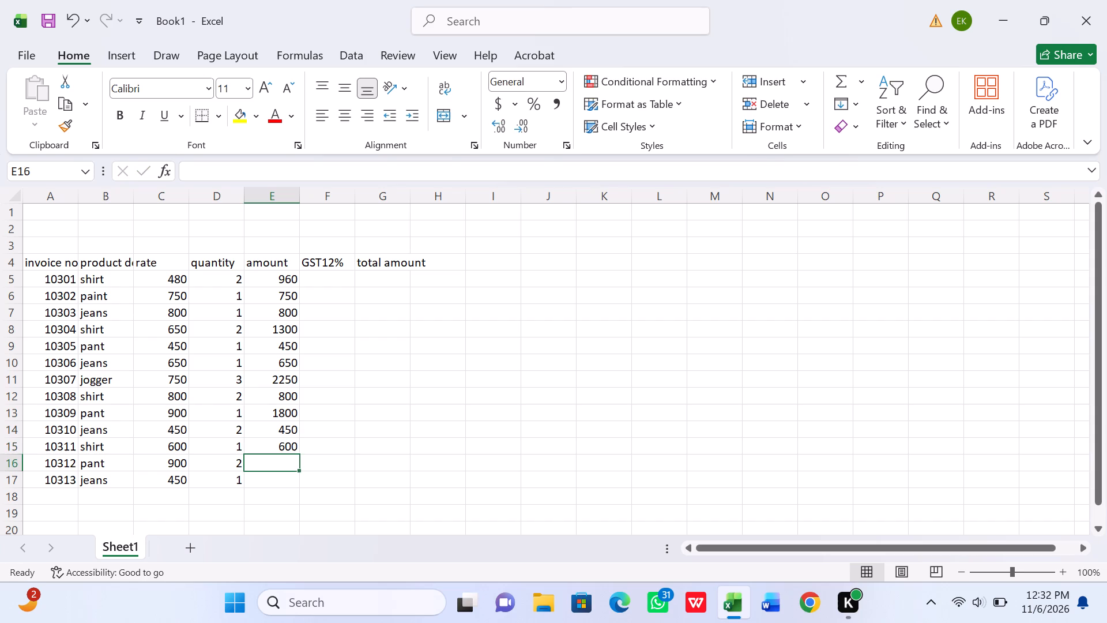
pyautogui.press('1')
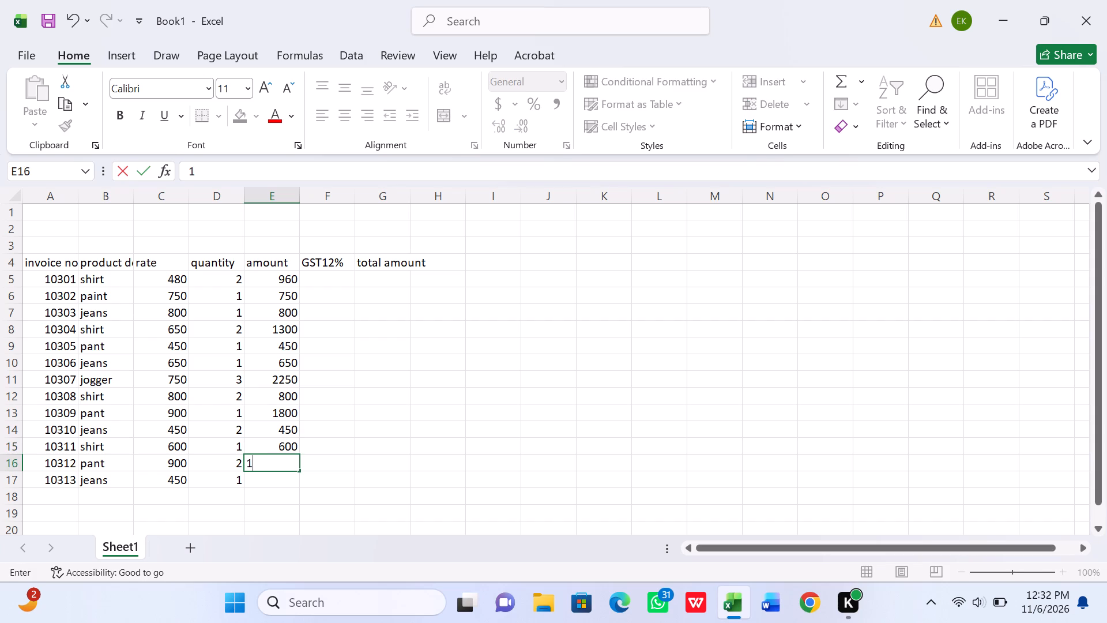
pyautogui.write('800')
pyautogui.press('Return')
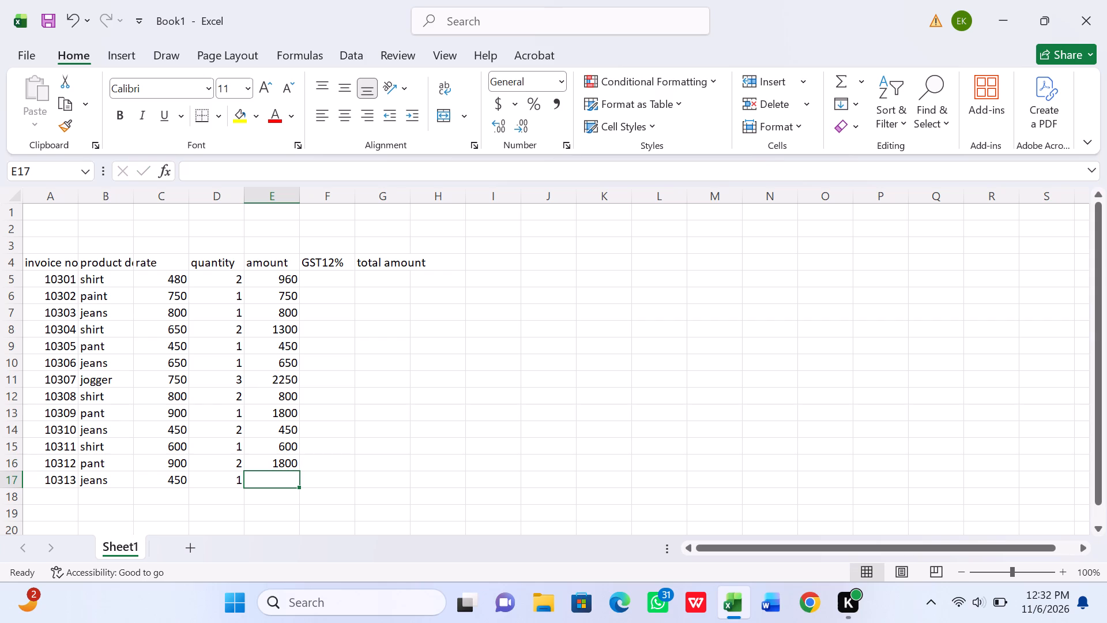
pyautogui.write('450')
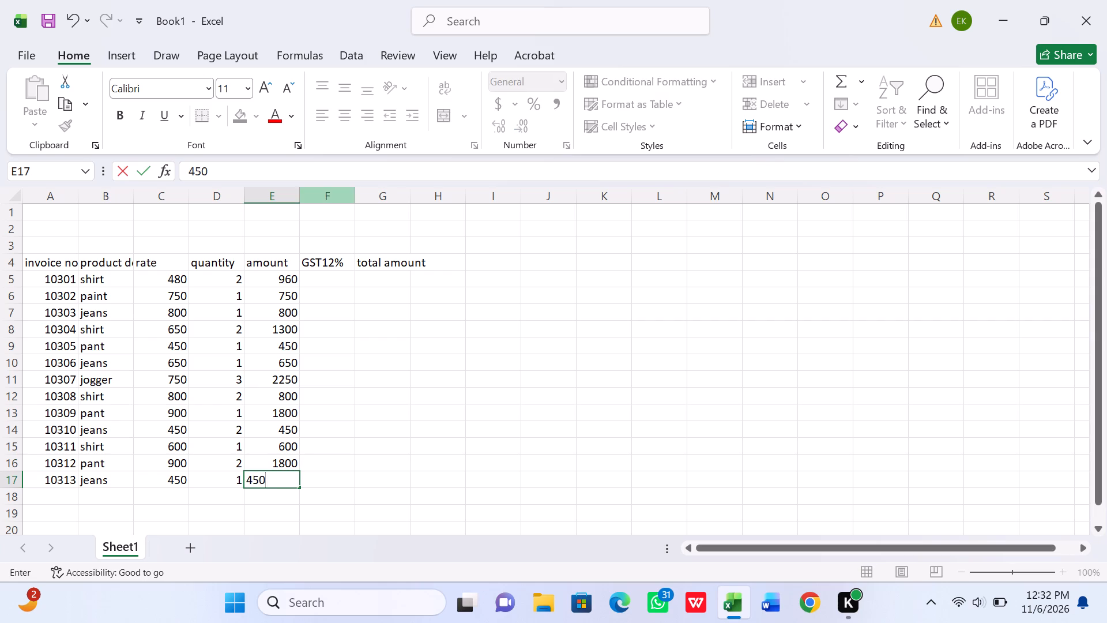
# Enter the GST 12% values 115.2, 90, 96 and 156 in cells F5 to F8.
pyautogui.click(322, 274)
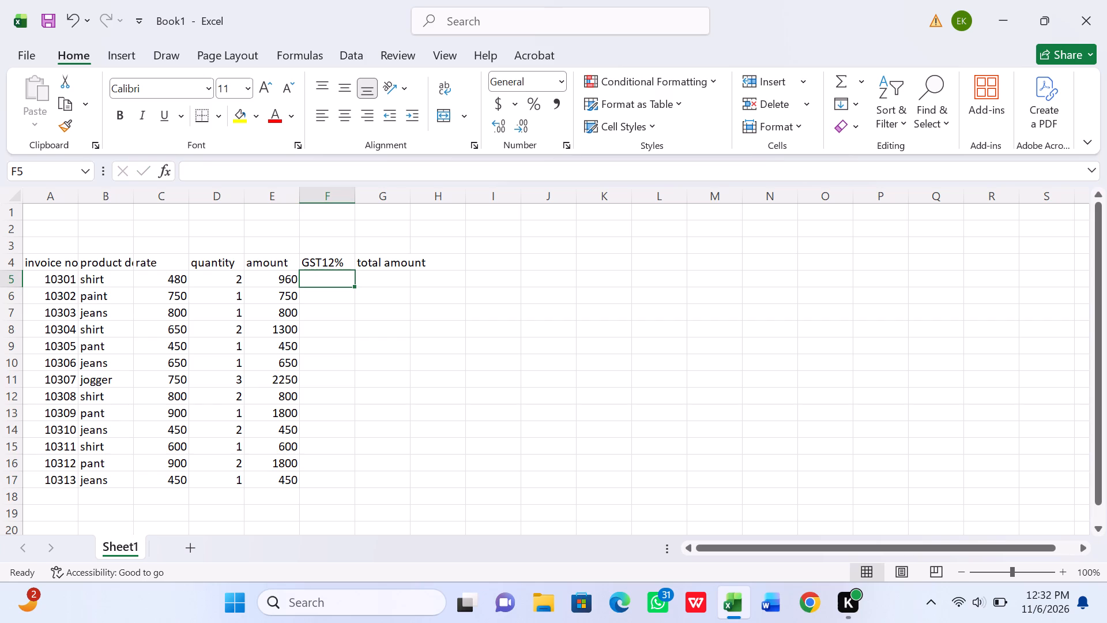
pyautogui.write('115')
pyautogui.press('.')
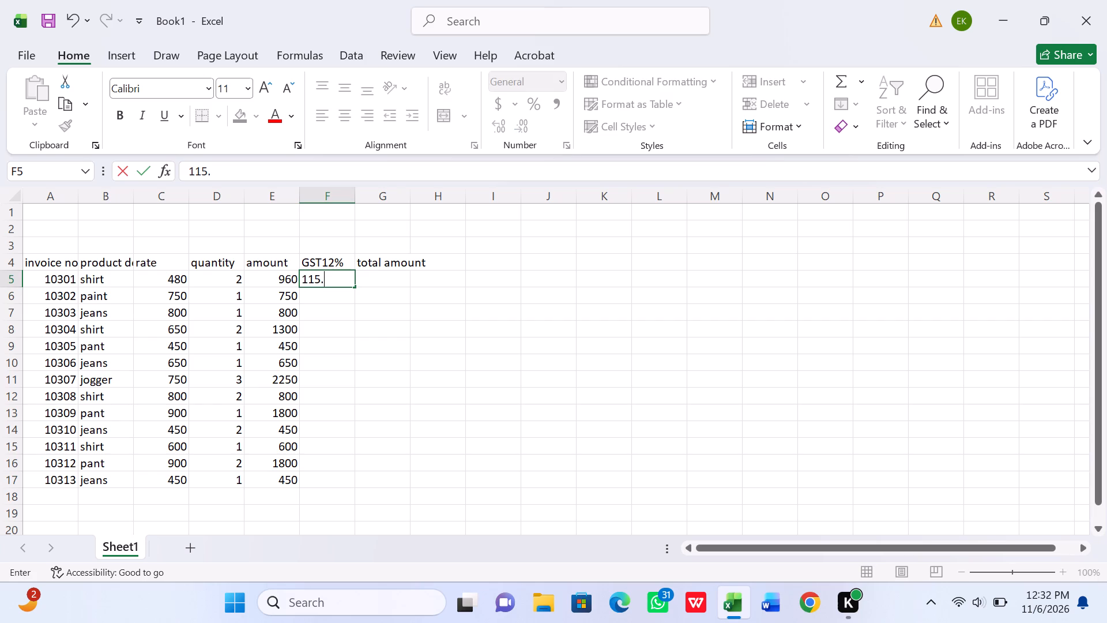
pyautogui.press('2')
pyautogui.press('Return')
pyautogui.write('90')
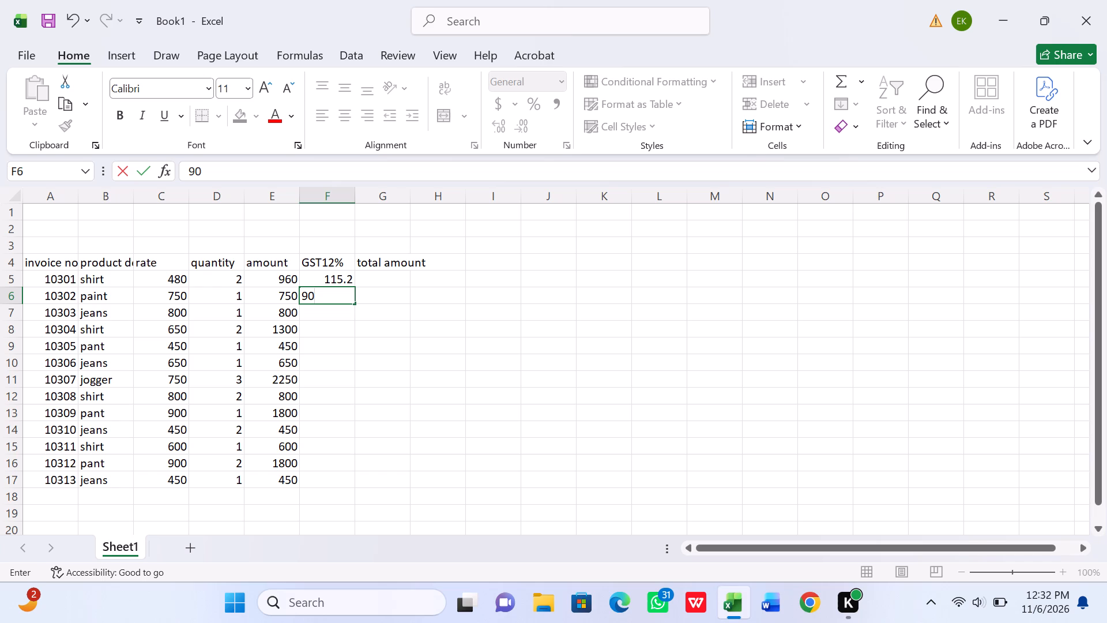
pyautogui.press('Return')
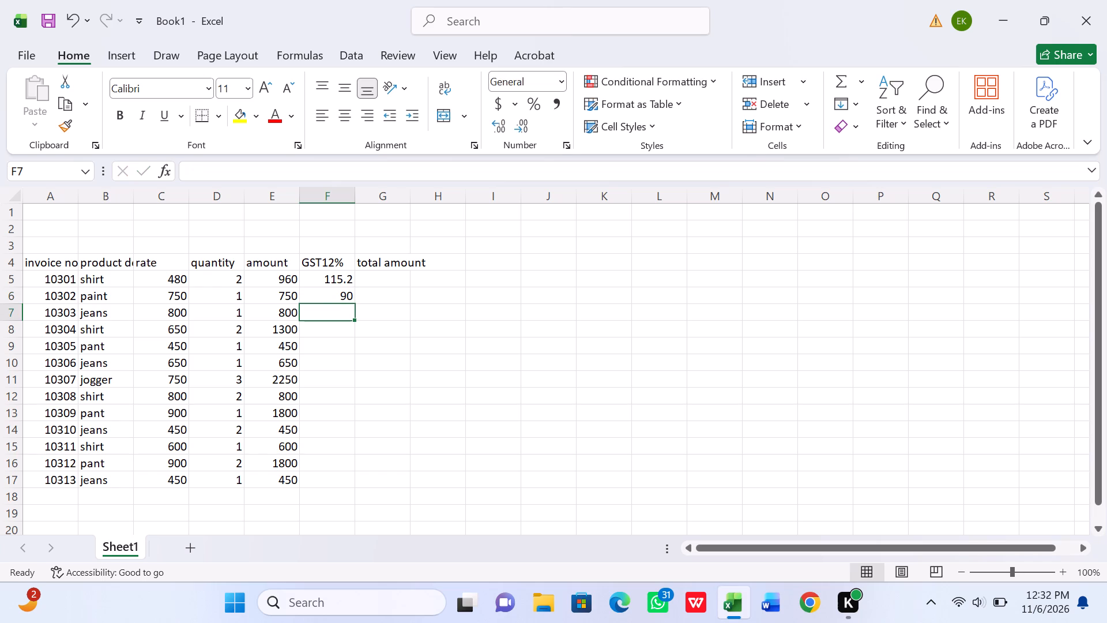
pyautogui.write('96')
pyautogui.press('Return')
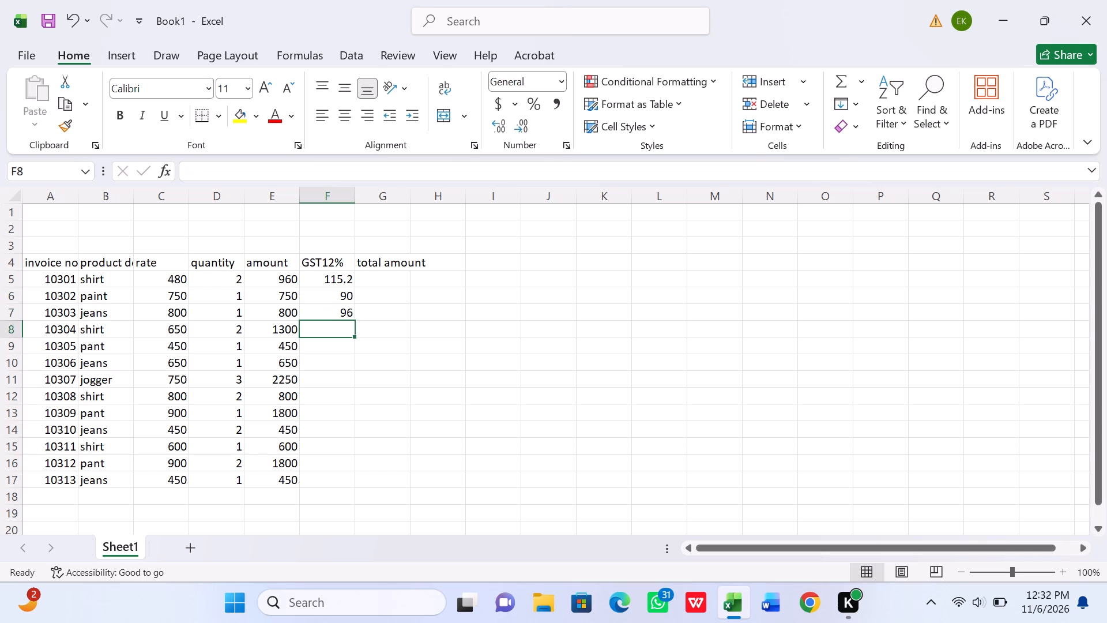
pyautogui.write('156')
pyautogui.press('Return')
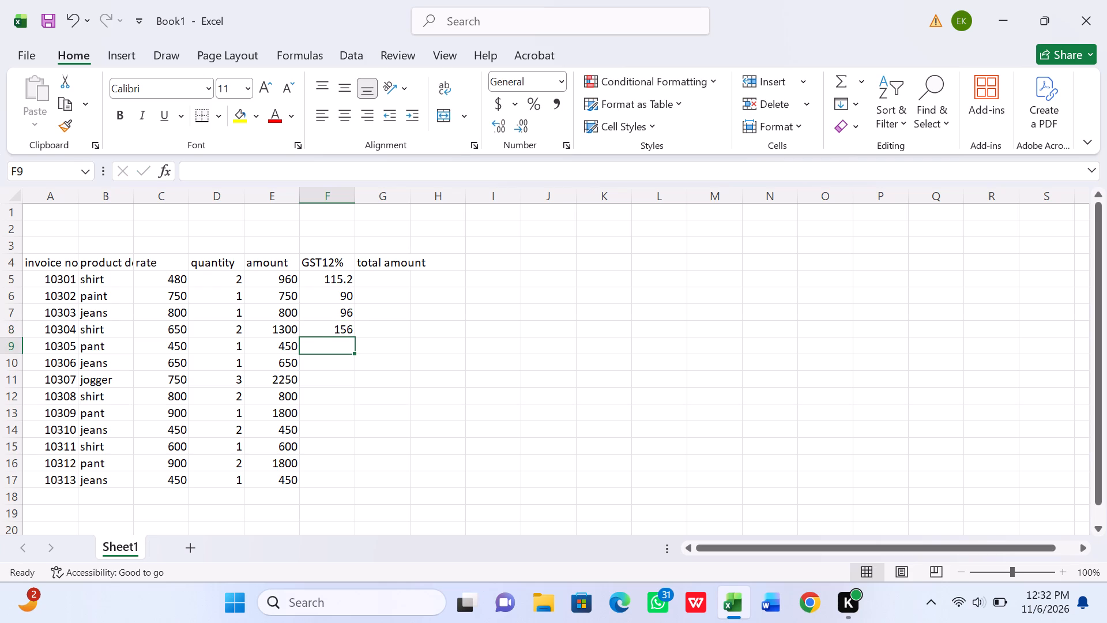
# Enter the GST 12% values 54, 78, 270 and 96 in cells F9 to F12.
pyautogui.write('54')
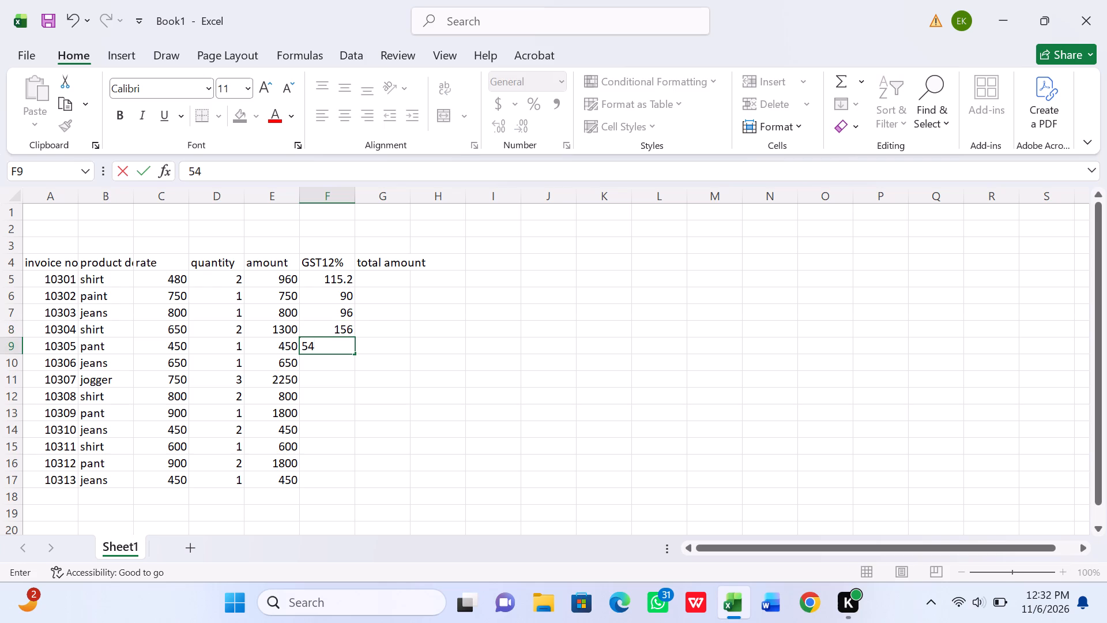
pyautogui.press('Return')
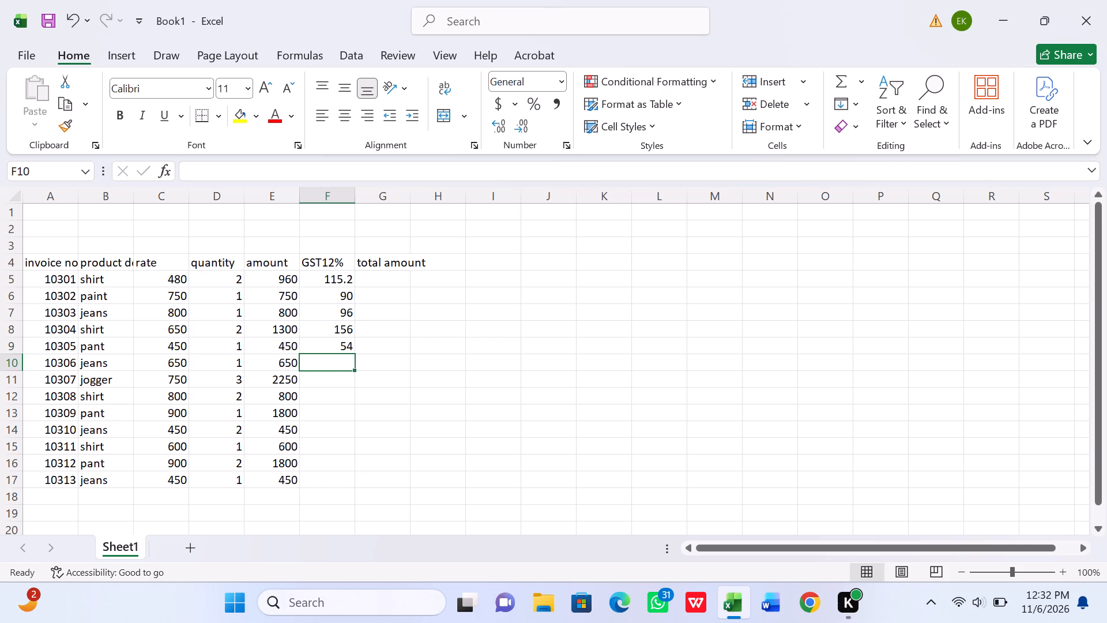
pyautogui.write('78')
pyautogui.press('Return')
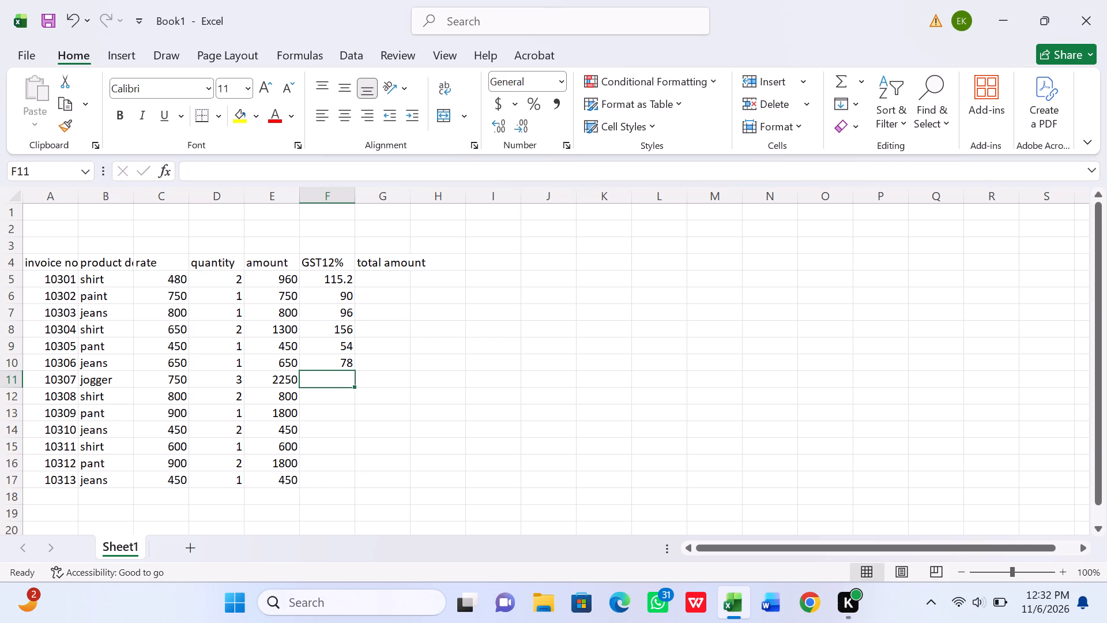
pyautogui.write('27')
pyautogui.press('0')
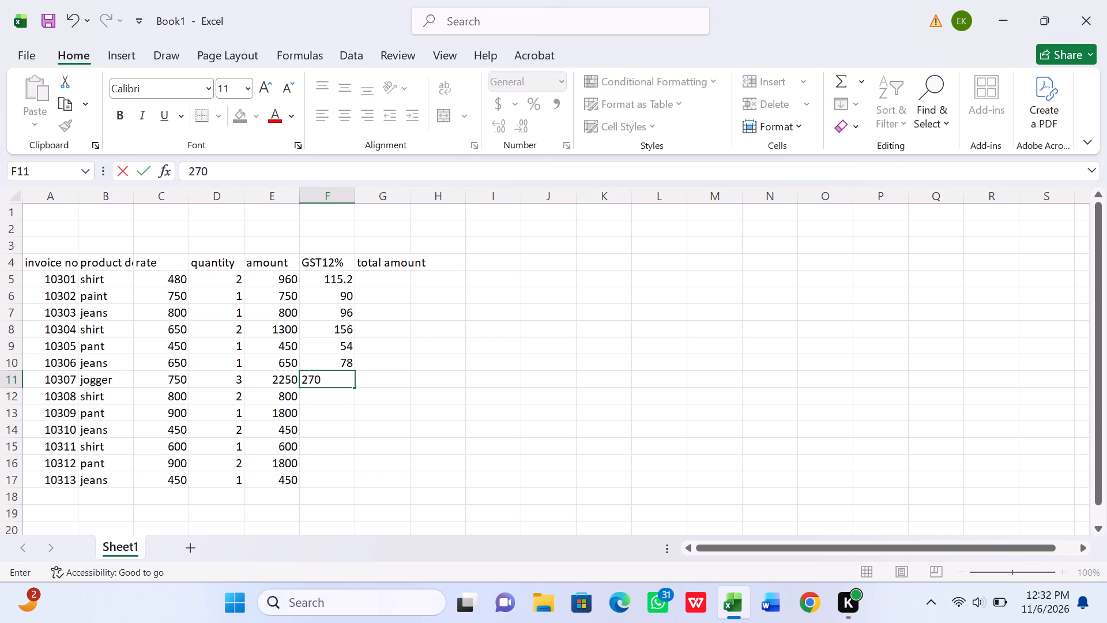
pyautogui.press('Return')
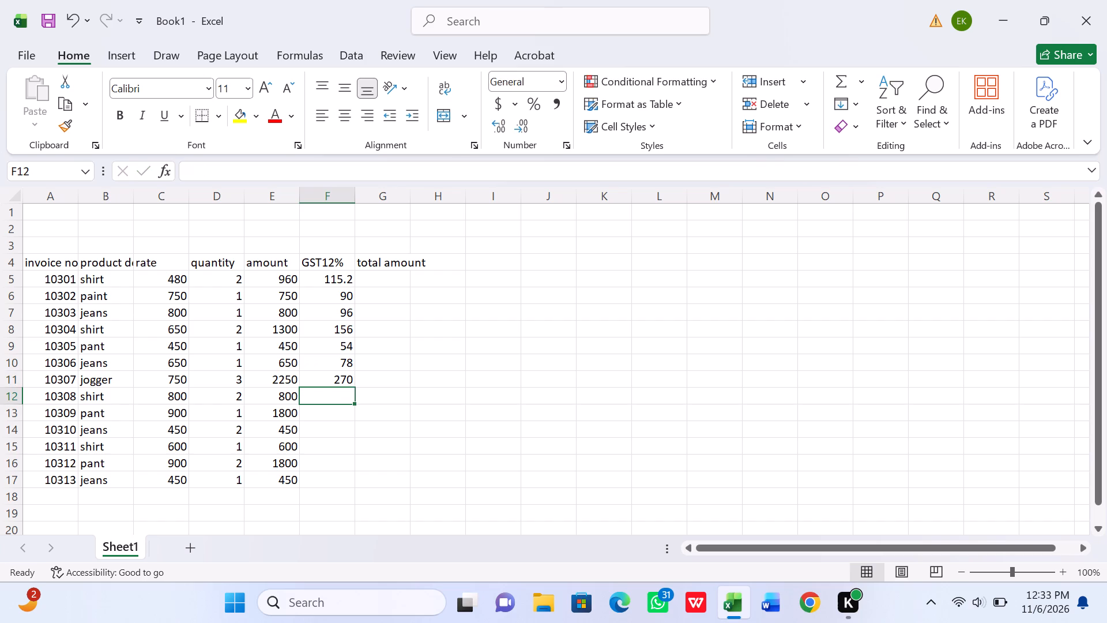
pyautogui.write('96')
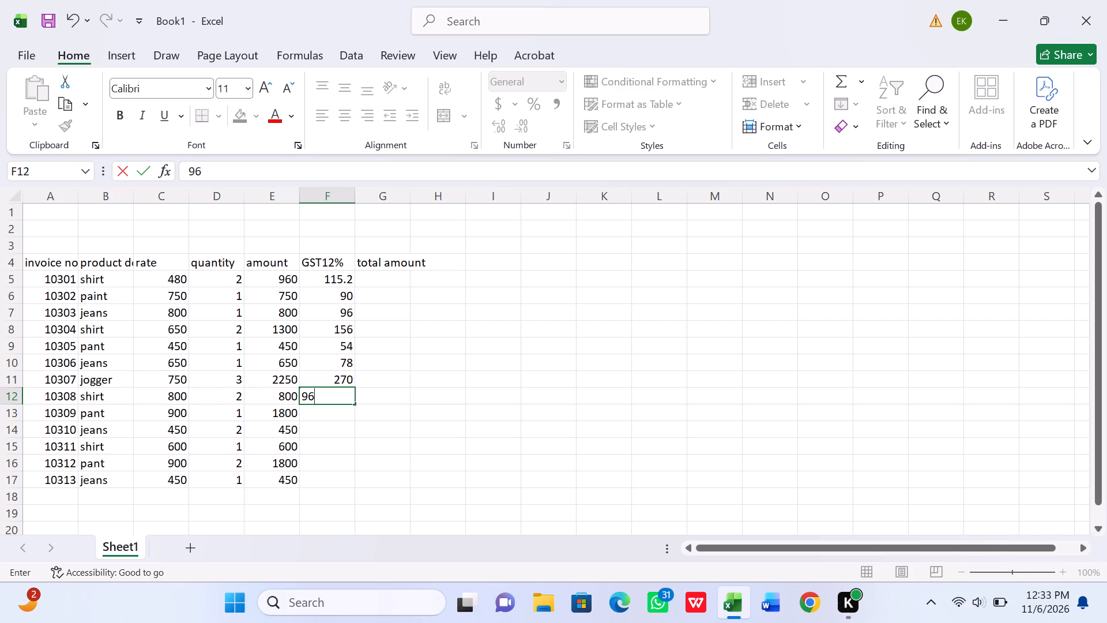
pyautogui.press('Return')
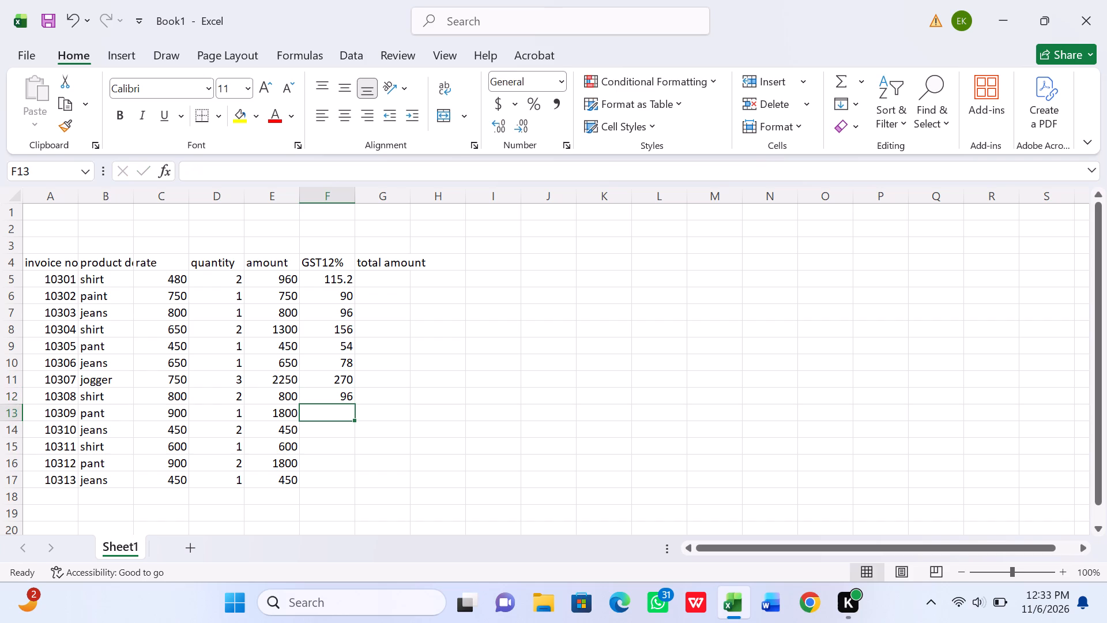
# Enter the GST 12% values 216, 54, 72, 216 and 54 in cells F13 to F17.
pyautogui.write('216')
pyautogui.press('Return')
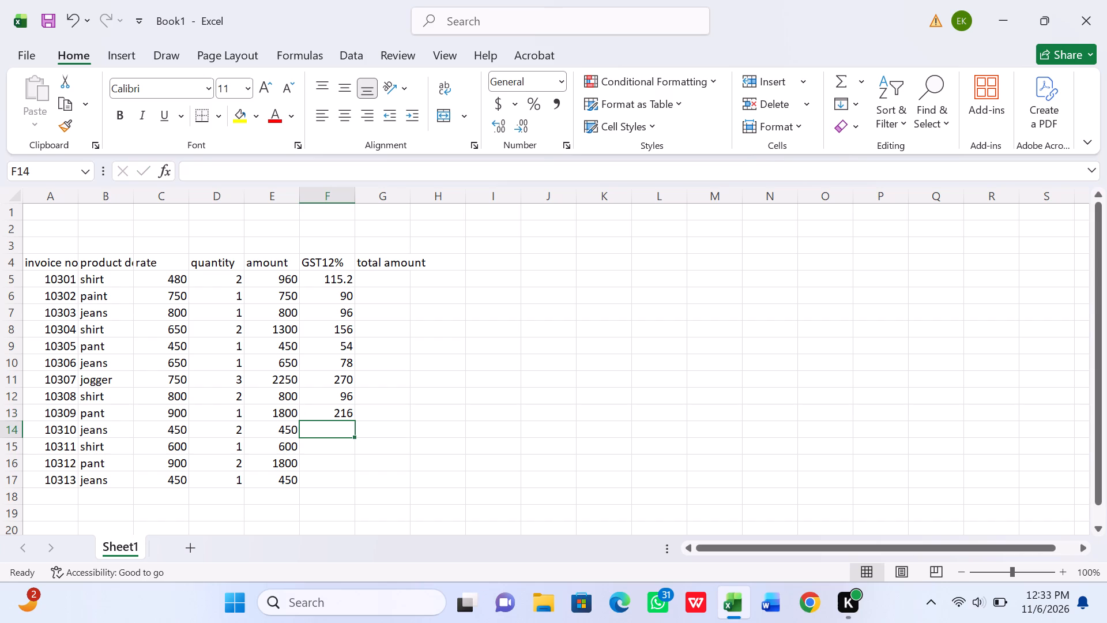
pyautogui.write('54')
pyautogui.press('Return')
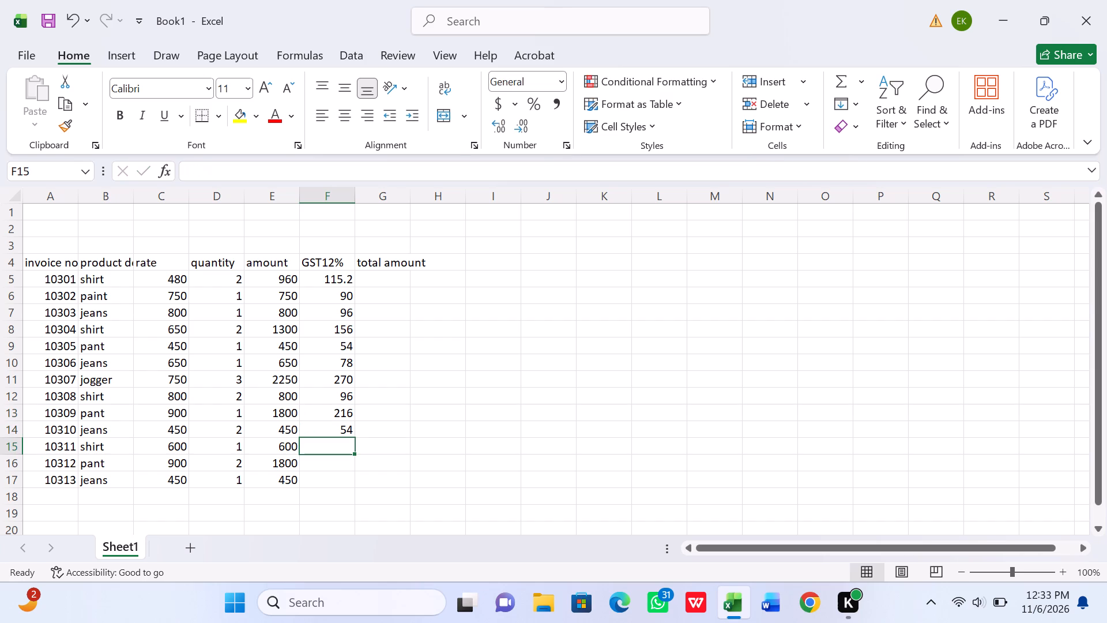
pyautogui.press('7')
pyautogui.press('2')
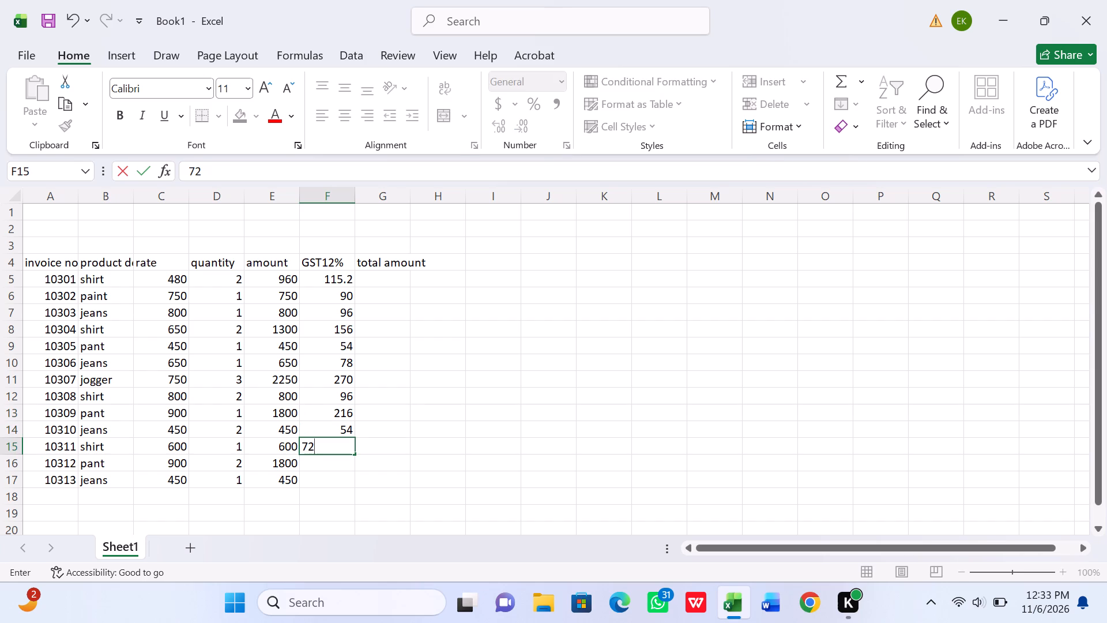
pyautogui.press('Return')
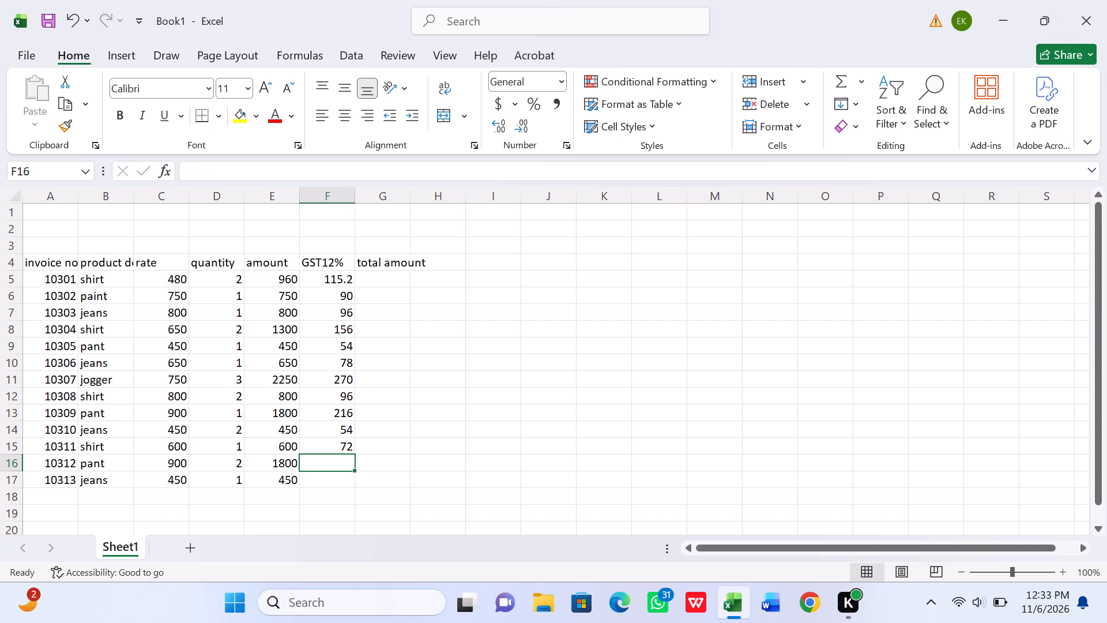
pyautogui.write('21')
pyautogui.press('6')
pyautogui.press('Return')
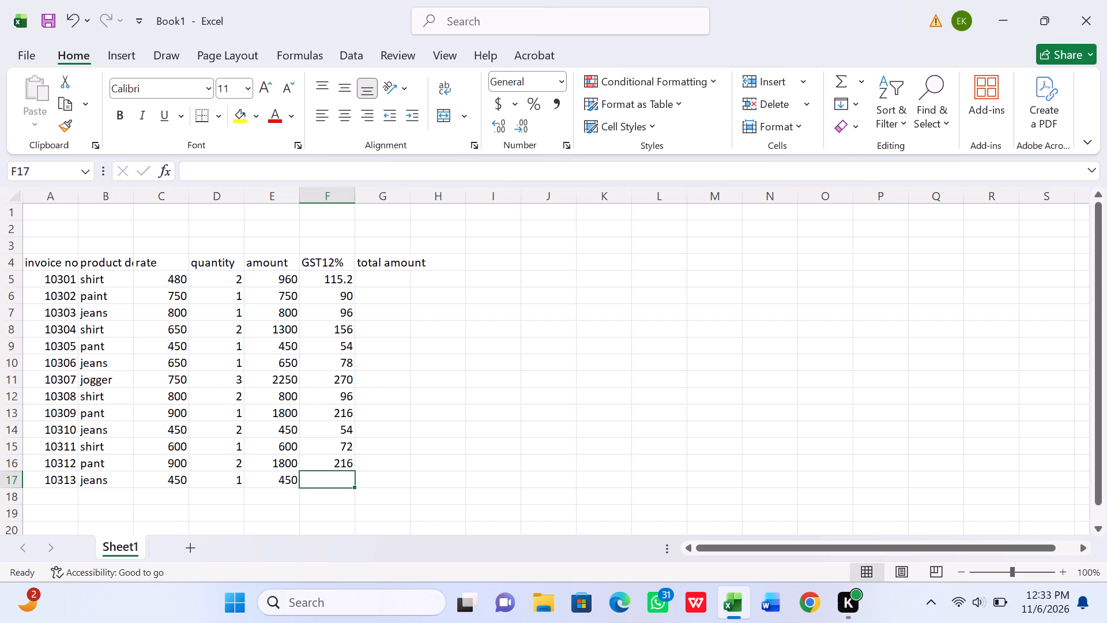
pyautogui.write('54')
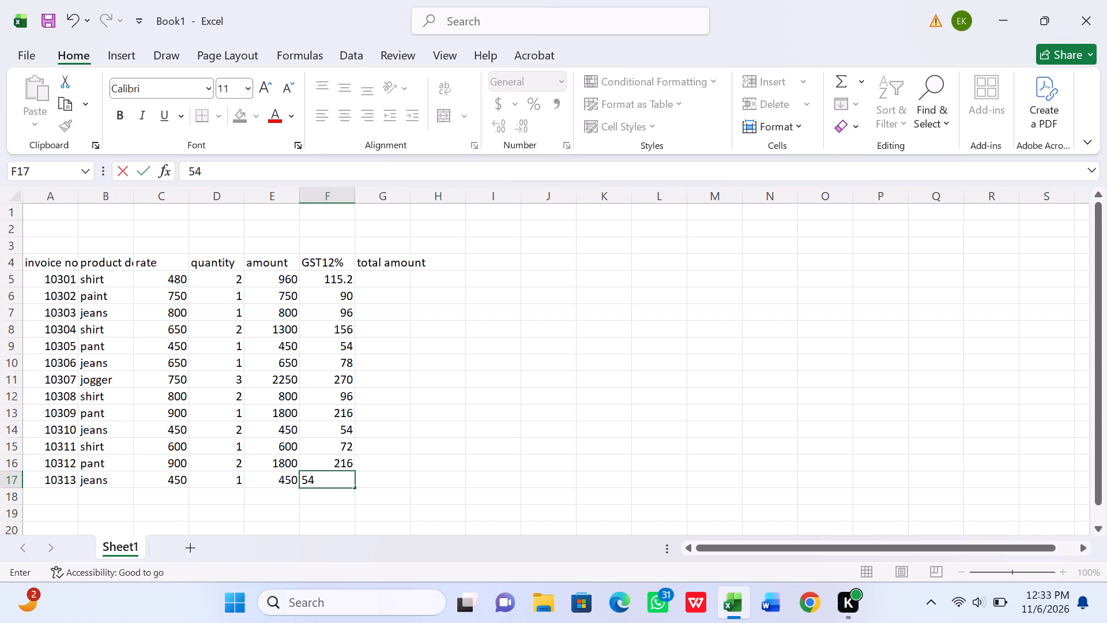
# Enter the formula =SUM(C5:F5) in total amount cell G5.
pyautogui.click(376, 271)
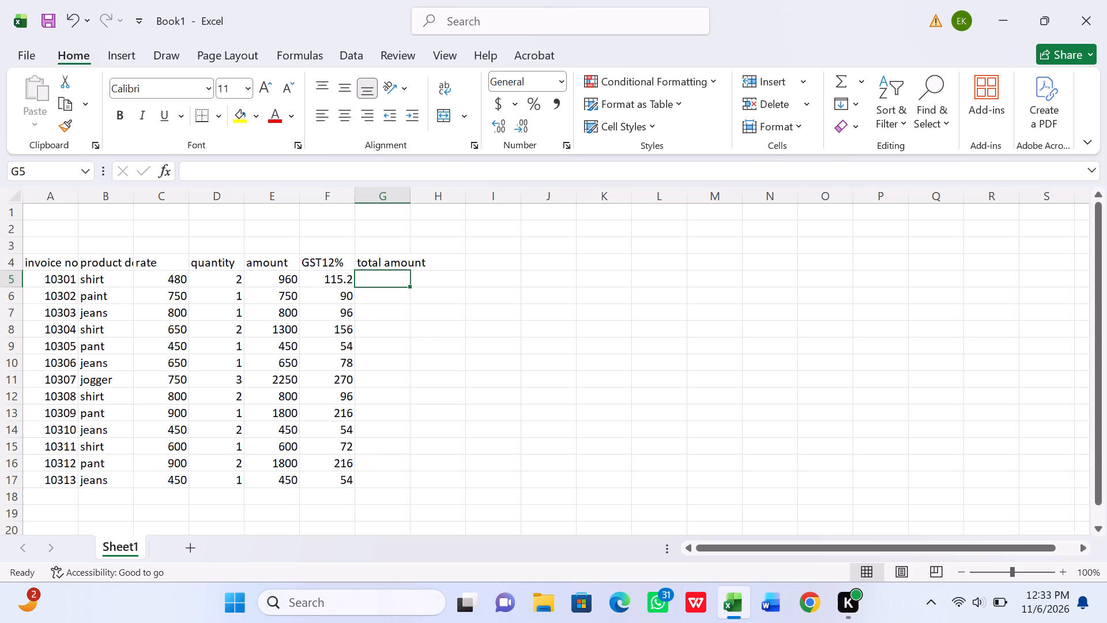
pyautogui.moveTo(179, 276); pyautogui.dragTo(282, 289)
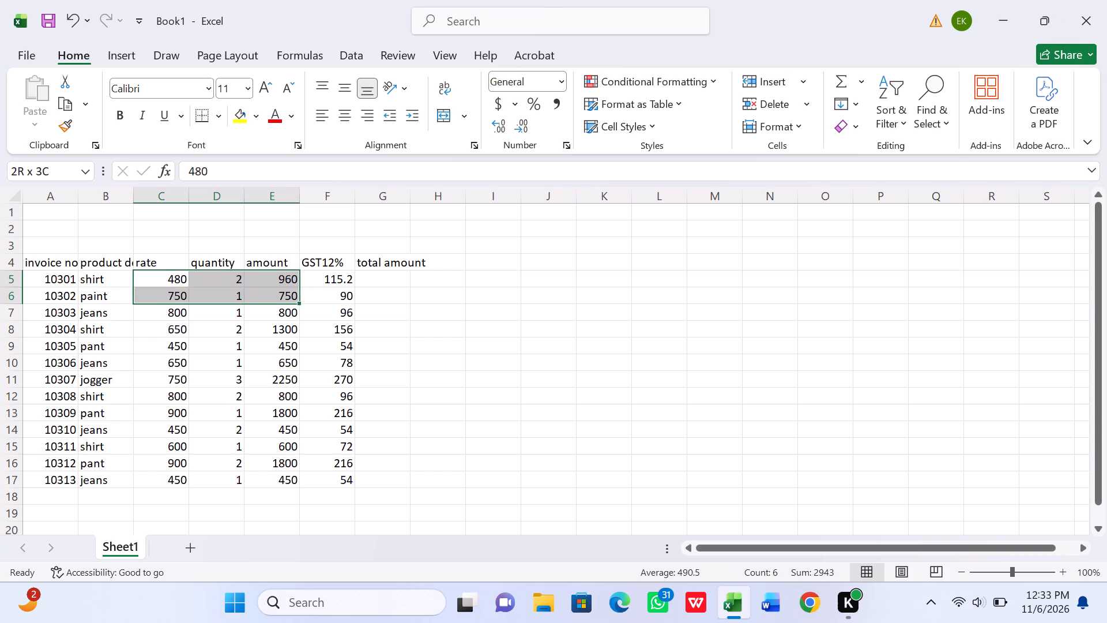
pyautogui.moveTo(282, 289); pyautogui.dragTo(306, 281)
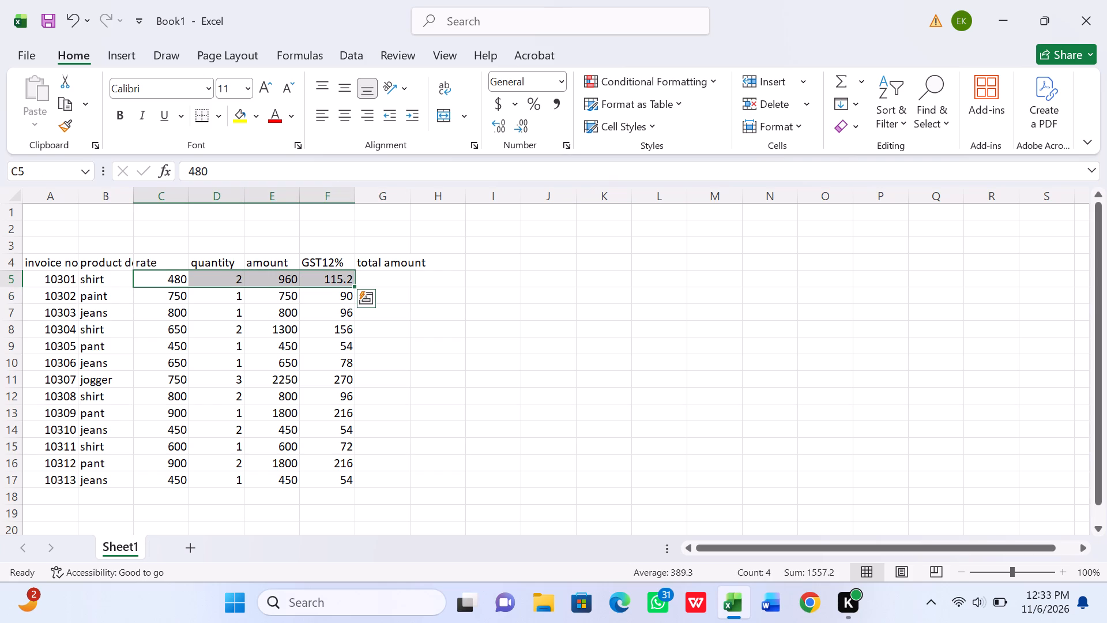
pyautogui.click(366, 276)
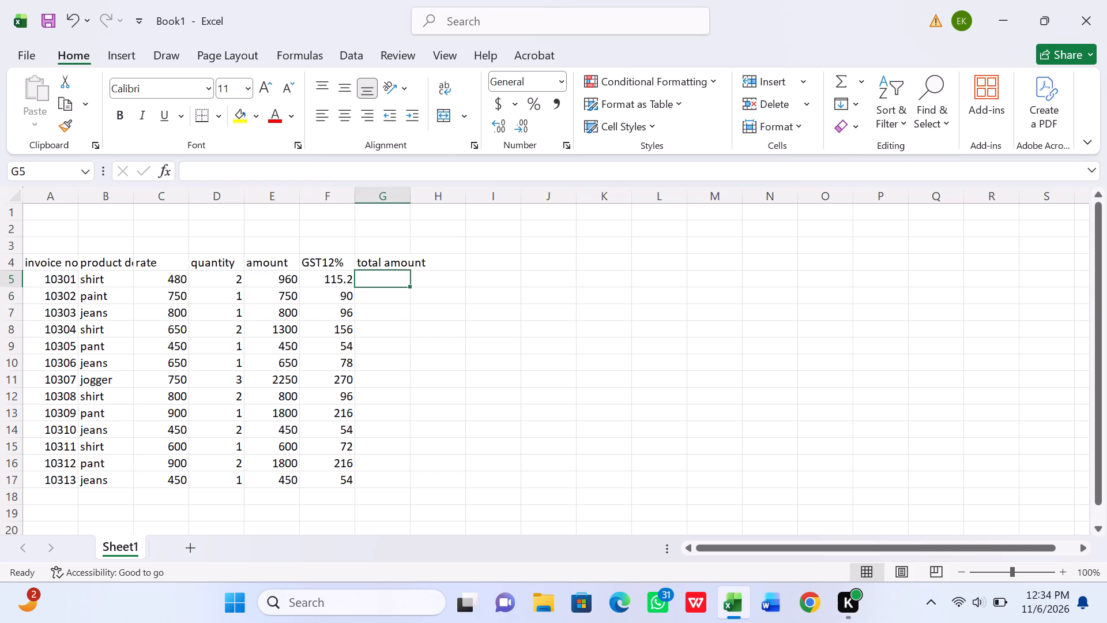
pyautogui.press('=')
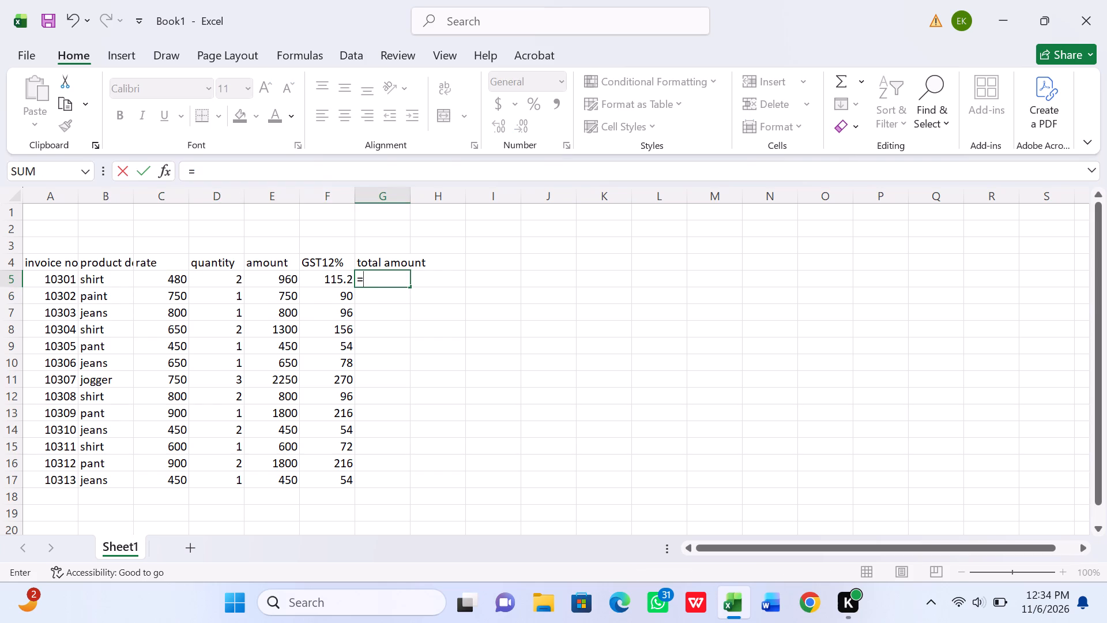
pyautogui.write('su')
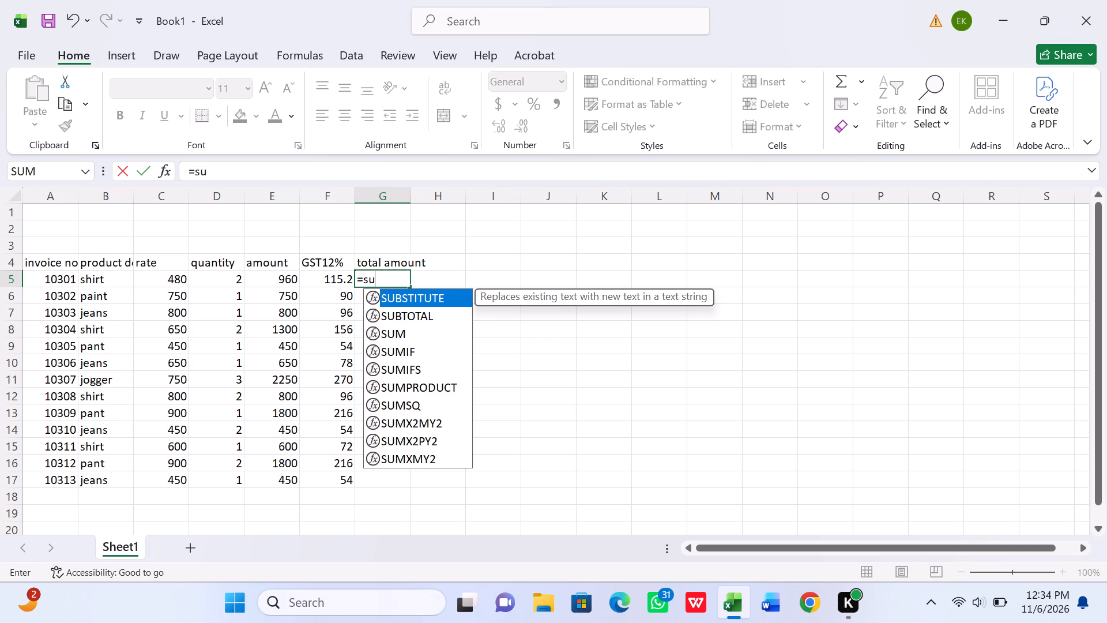
pyautogui.press('BackSpace')
pyautogui.press('BackSpace')
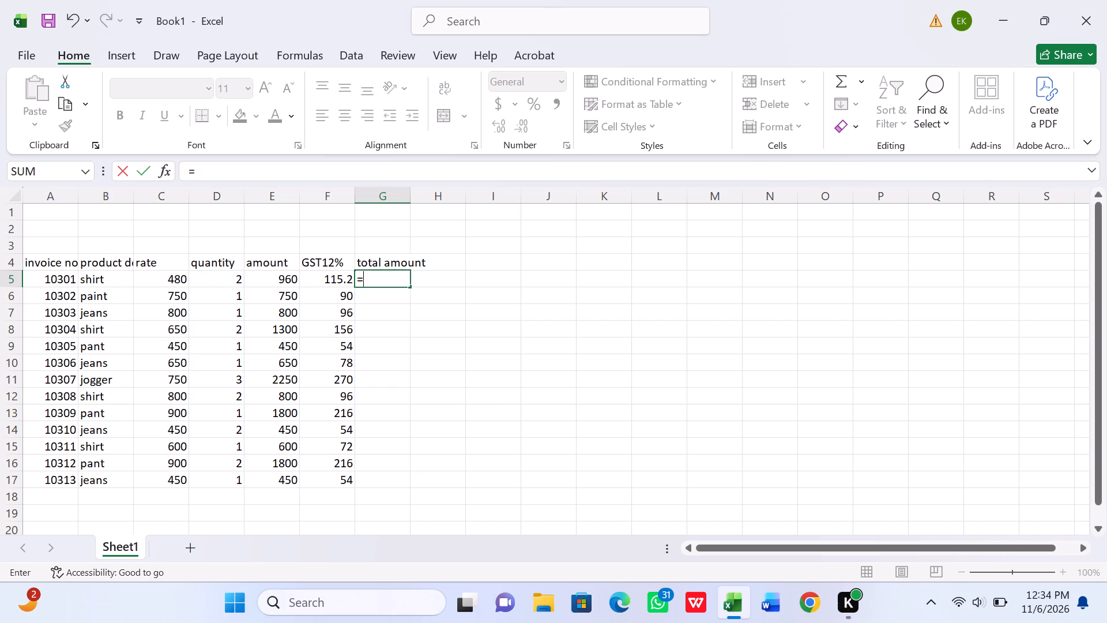
pyautogui.write('SU')
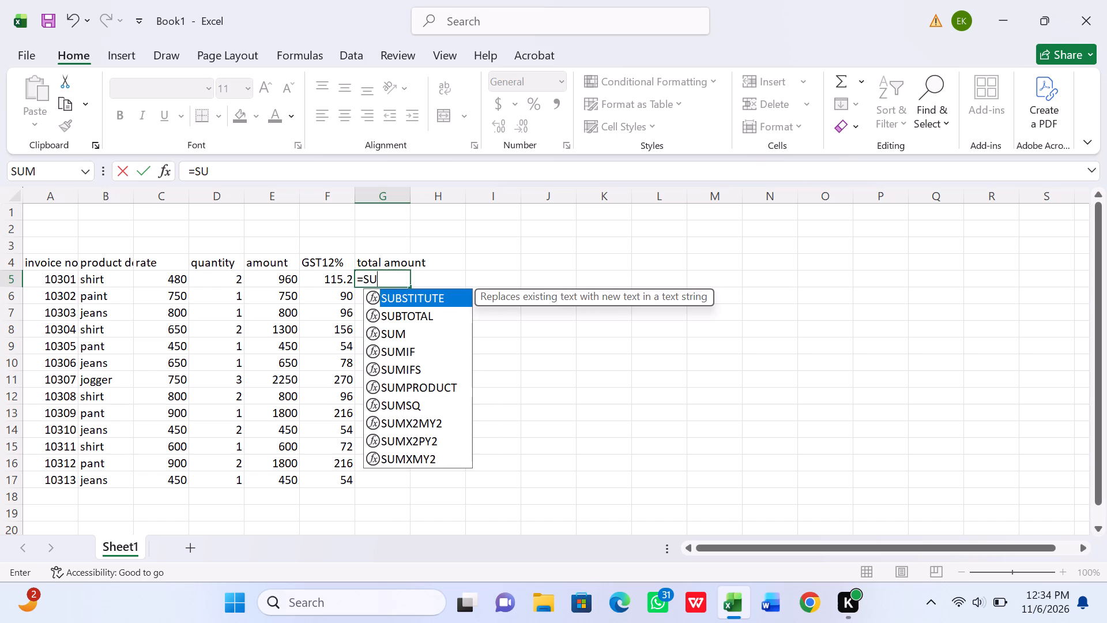
pyautogui.press('m')
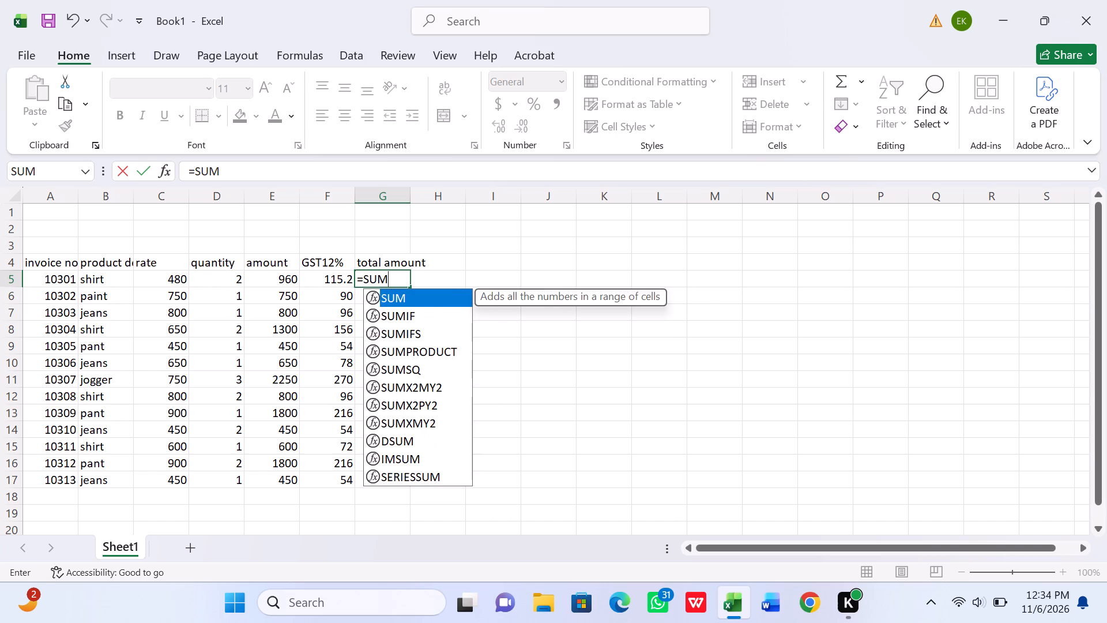
pyautogui.hotkey('shift', '(')
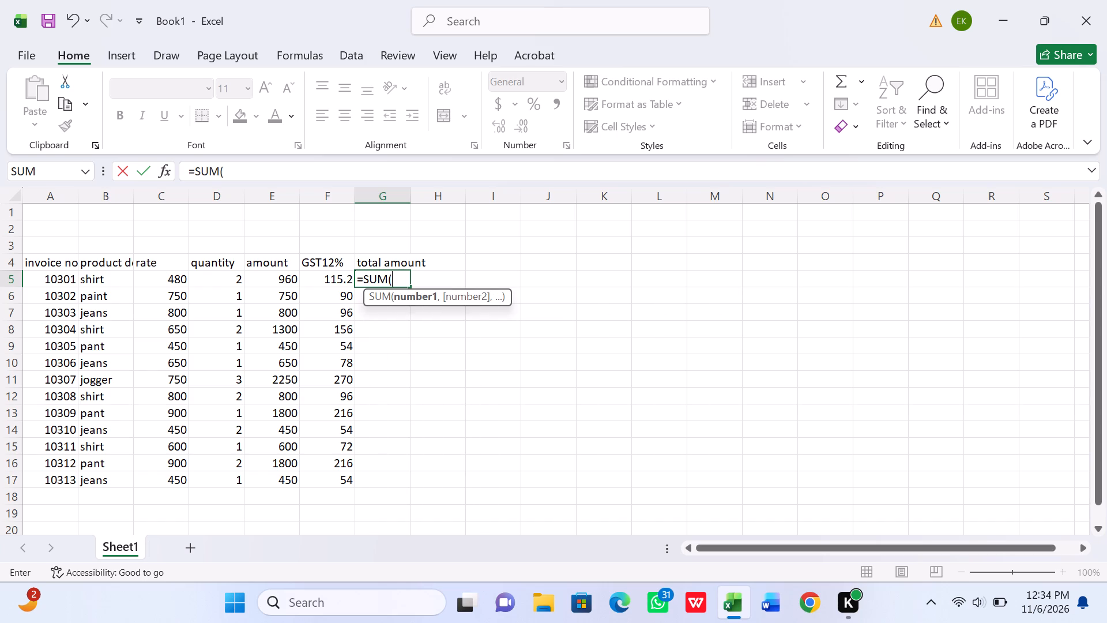
pyautogui.moveTo(164, 275); pyautogui.dragTo(176, 277)
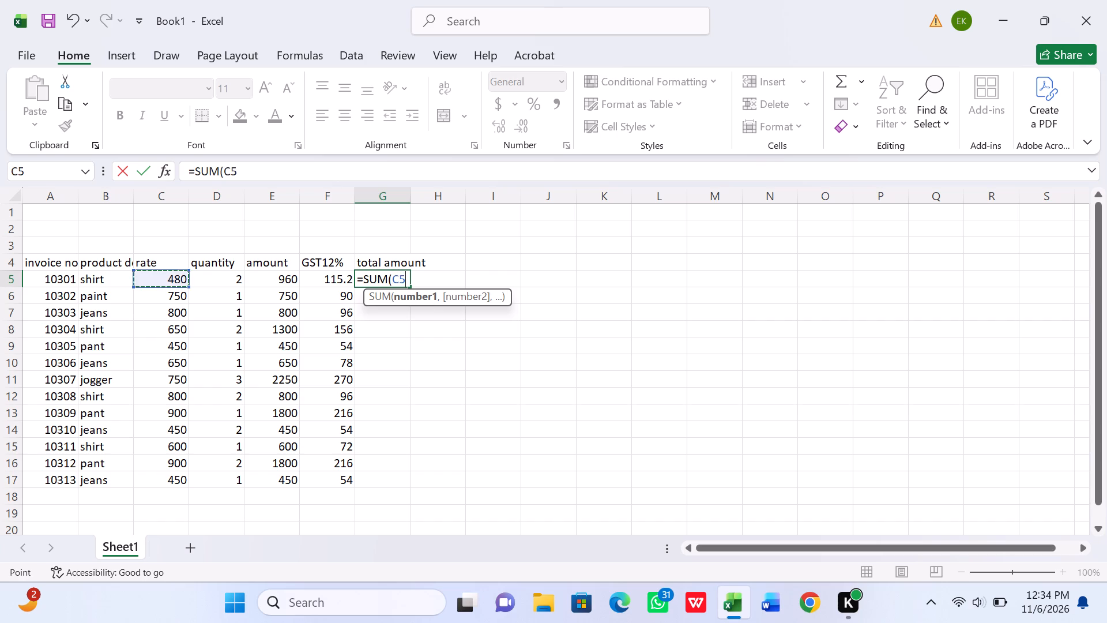
pyautogui.moveTo(176, 277); pyautogui.dragTo(339, 279)
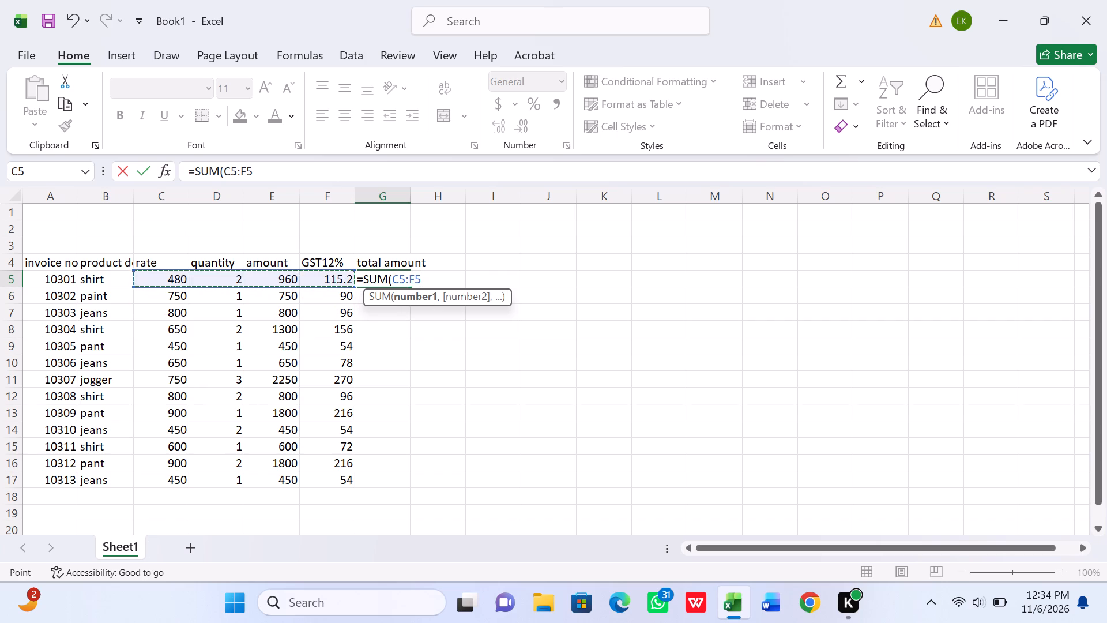
pyautogui.hotkey('shift', ')')
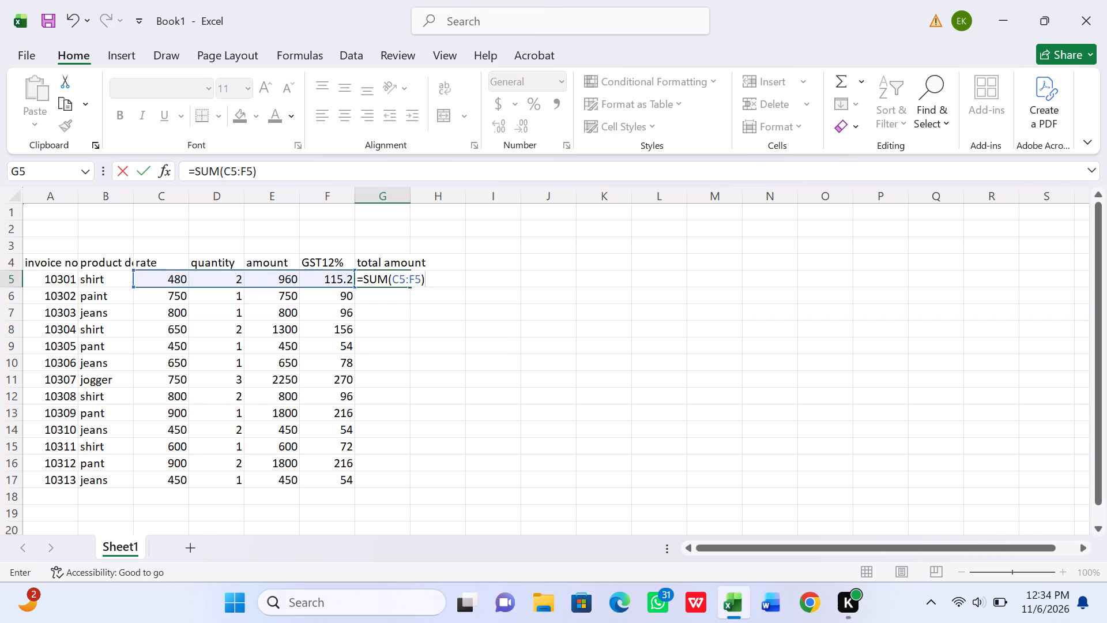
pyautogui.press('Return')
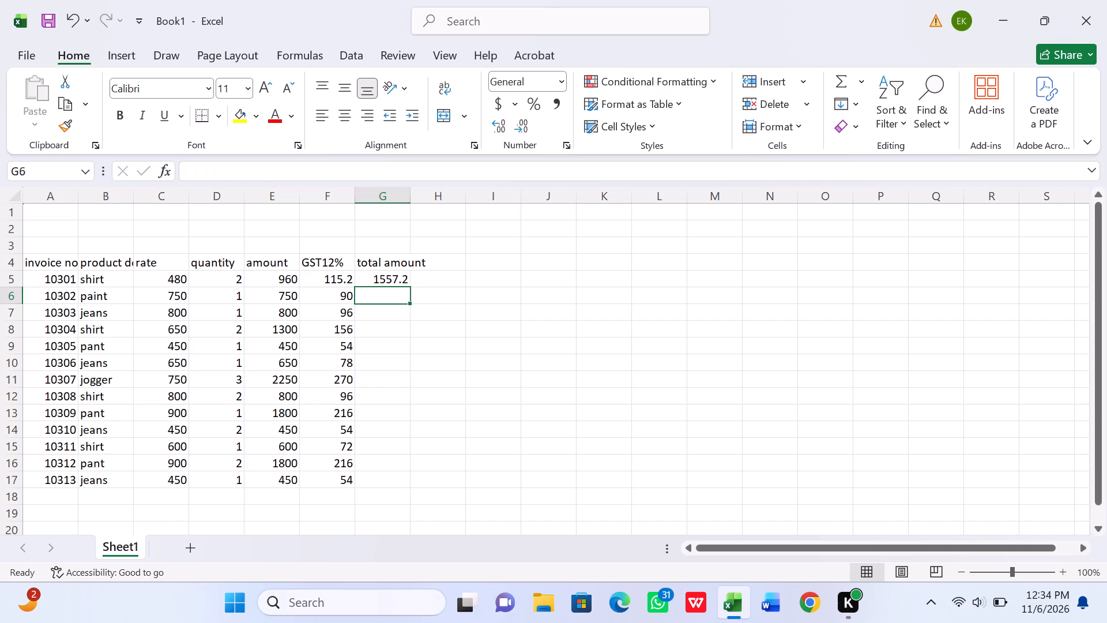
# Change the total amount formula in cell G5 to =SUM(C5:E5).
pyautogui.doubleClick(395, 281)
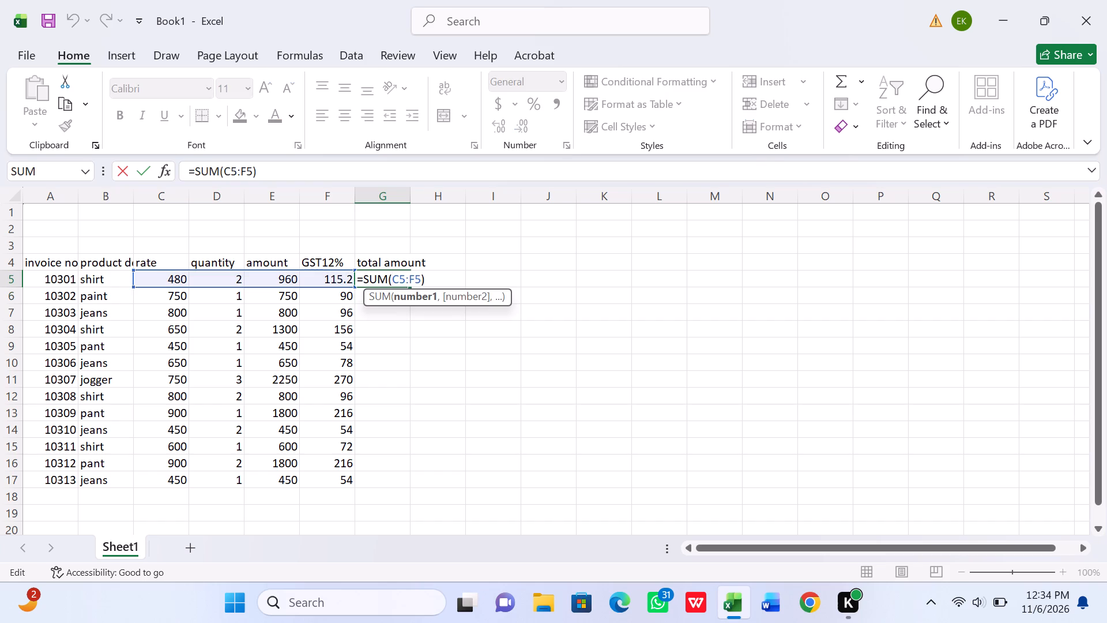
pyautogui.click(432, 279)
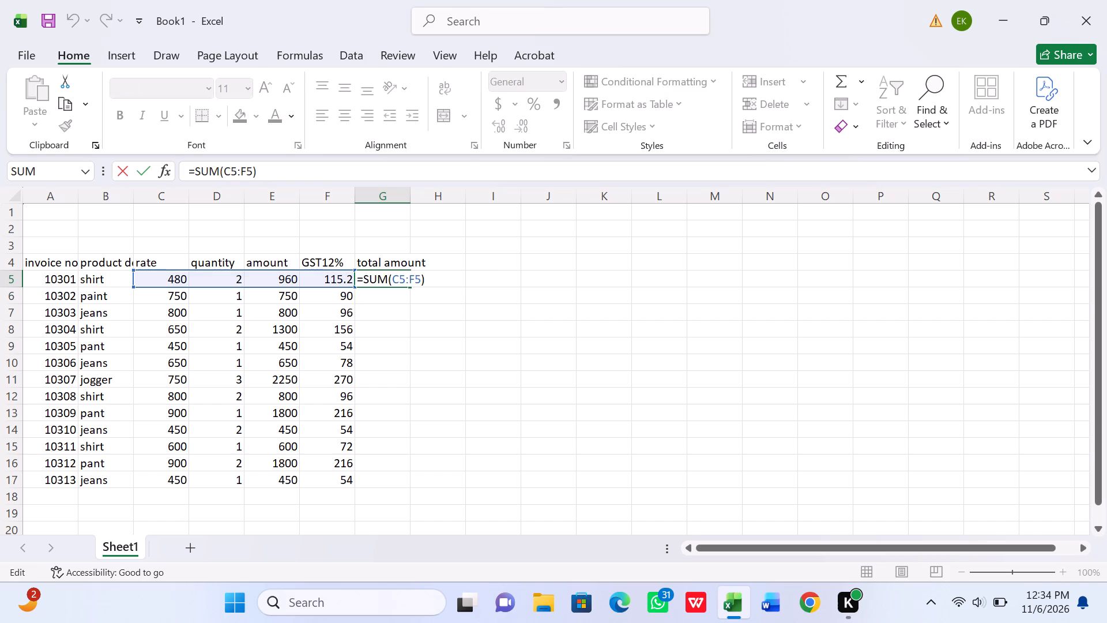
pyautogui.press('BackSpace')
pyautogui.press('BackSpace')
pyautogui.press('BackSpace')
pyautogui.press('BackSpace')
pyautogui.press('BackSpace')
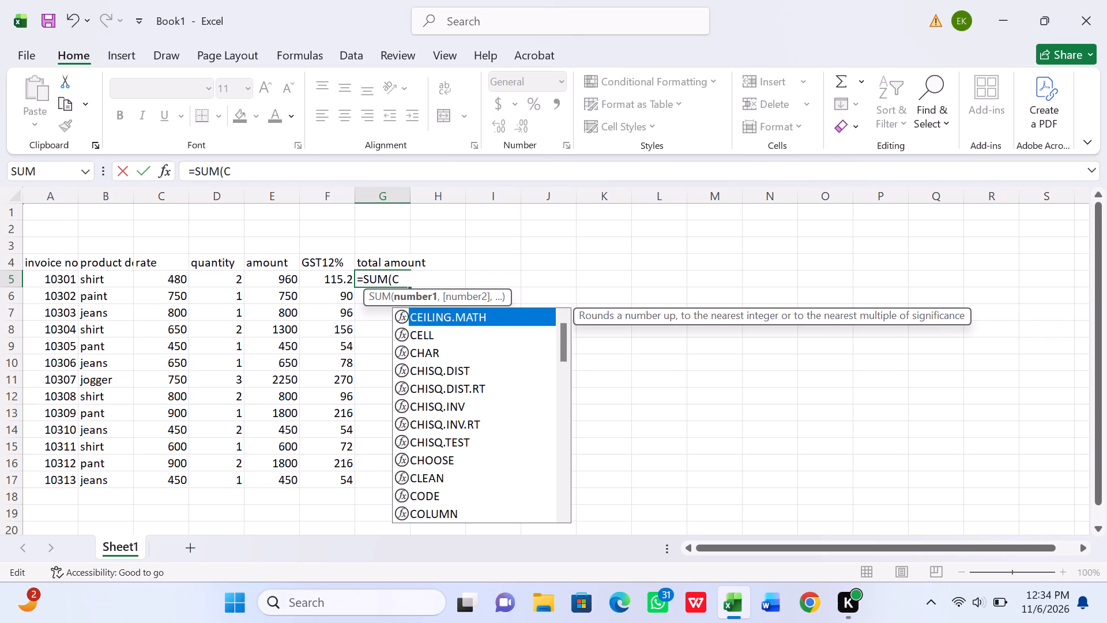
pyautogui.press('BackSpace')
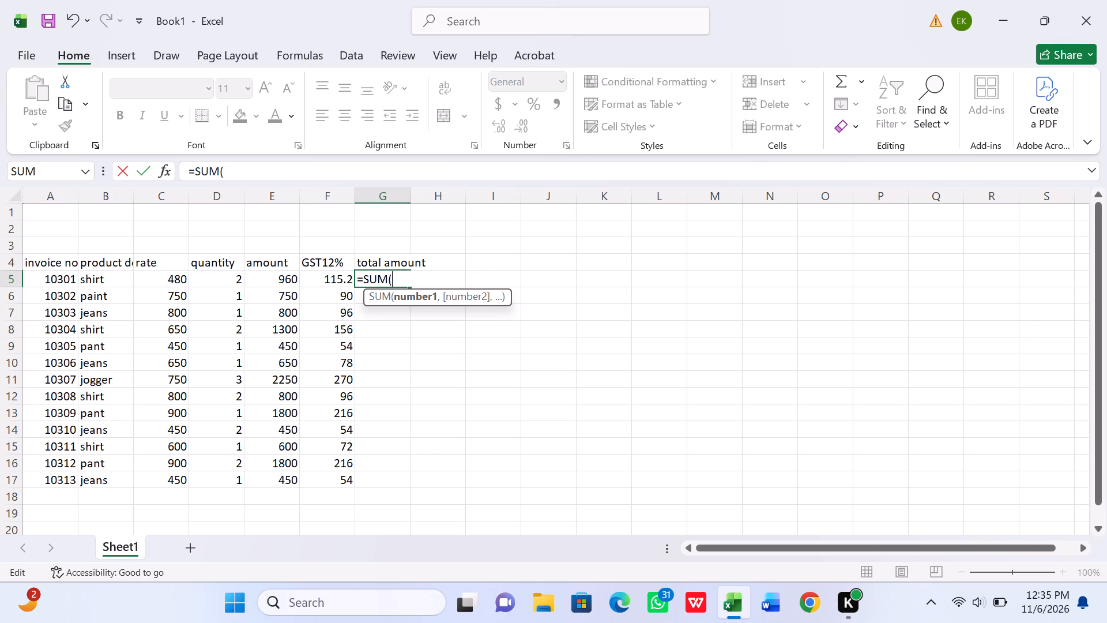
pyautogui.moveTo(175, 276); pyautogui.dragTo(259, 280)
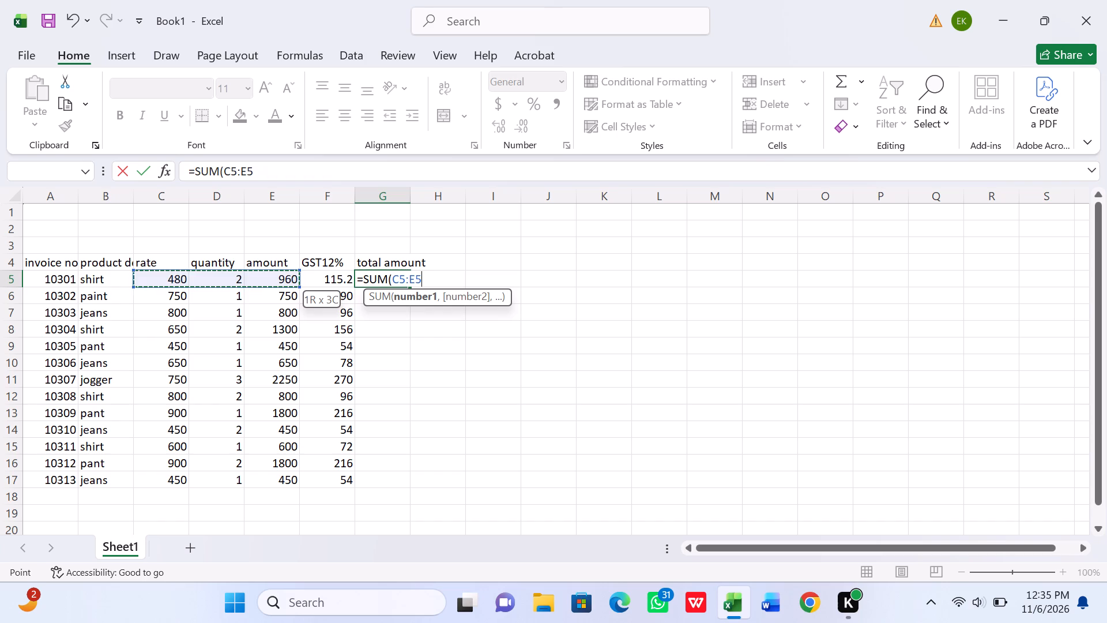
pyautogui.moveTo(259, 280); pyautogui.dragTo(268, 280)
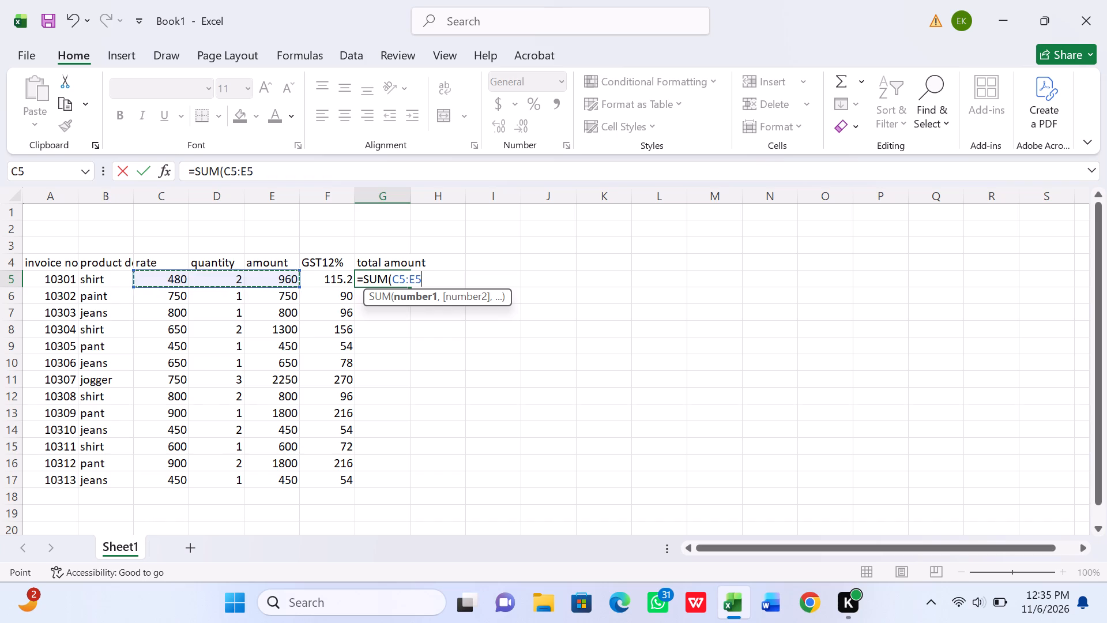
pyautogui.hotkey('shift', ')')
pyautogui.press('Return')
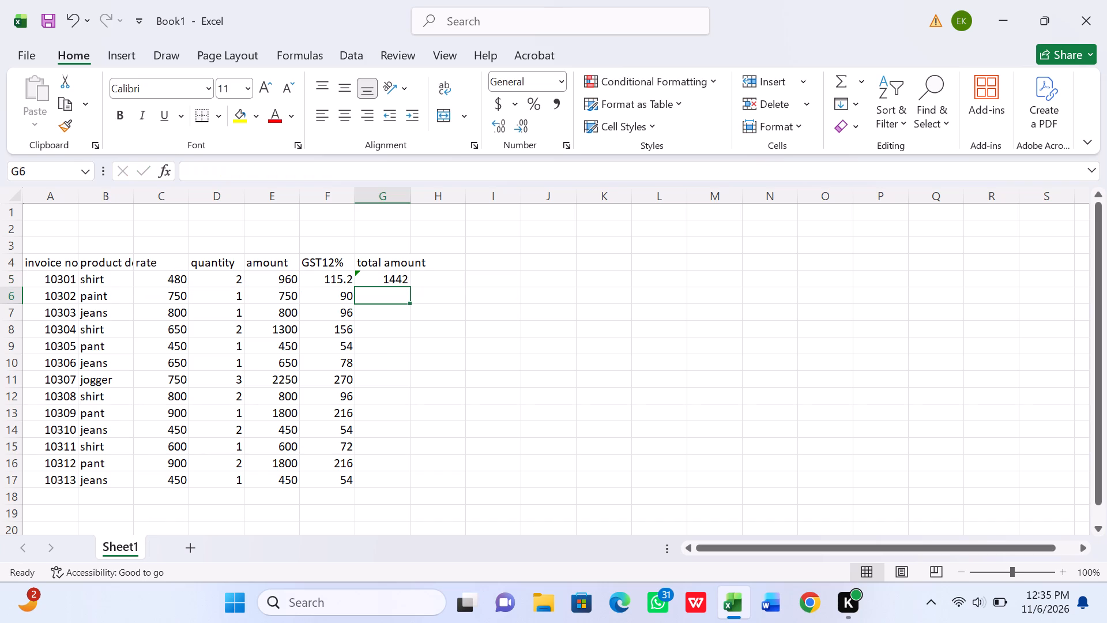
# Clear cell G5 and enter the formula =SUM(E5:F5) to add the amount and GST.
pyautogui.click(391, 270)
pyautogui.click(391, 277)
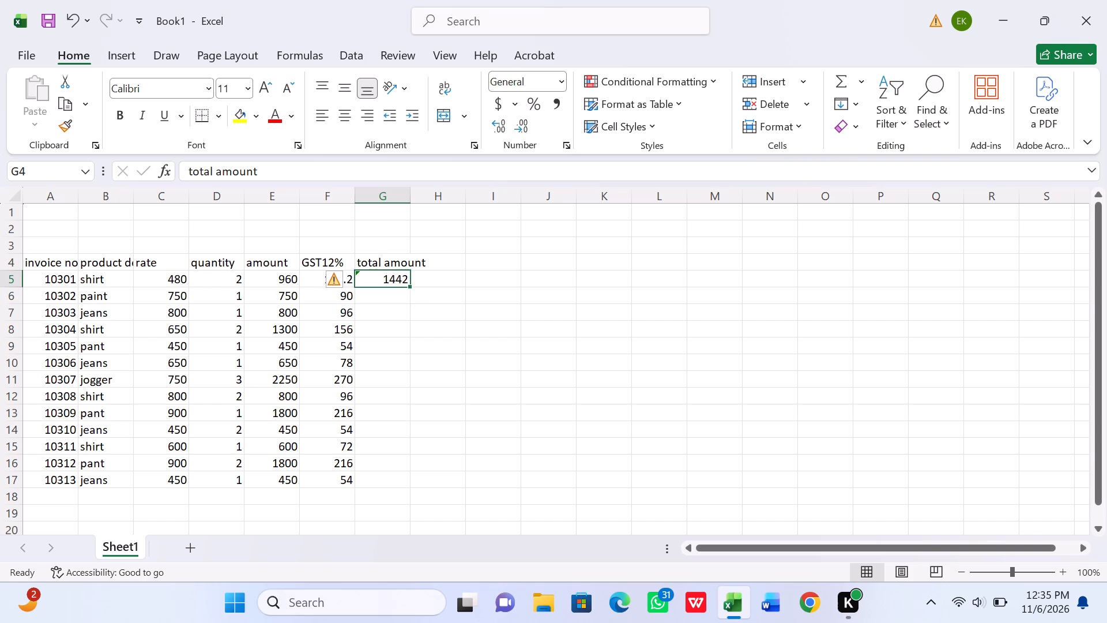
pyautogui.press('BackSpace')
pyautogui.press('BackSpace')
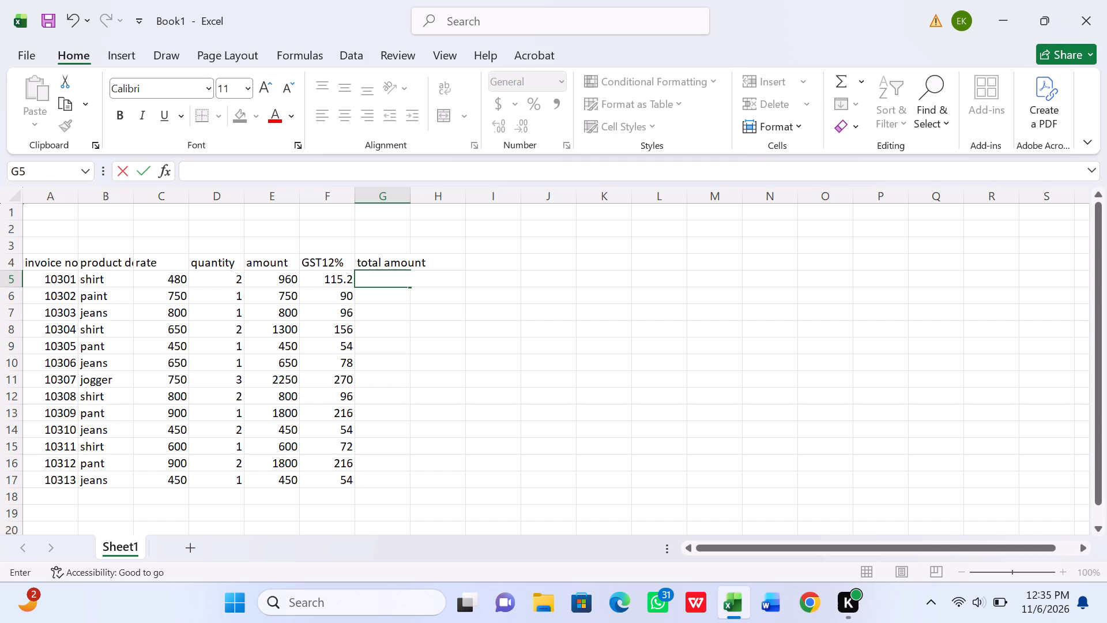
pyautogui.click(362, 274)
pyautogui.press('=')
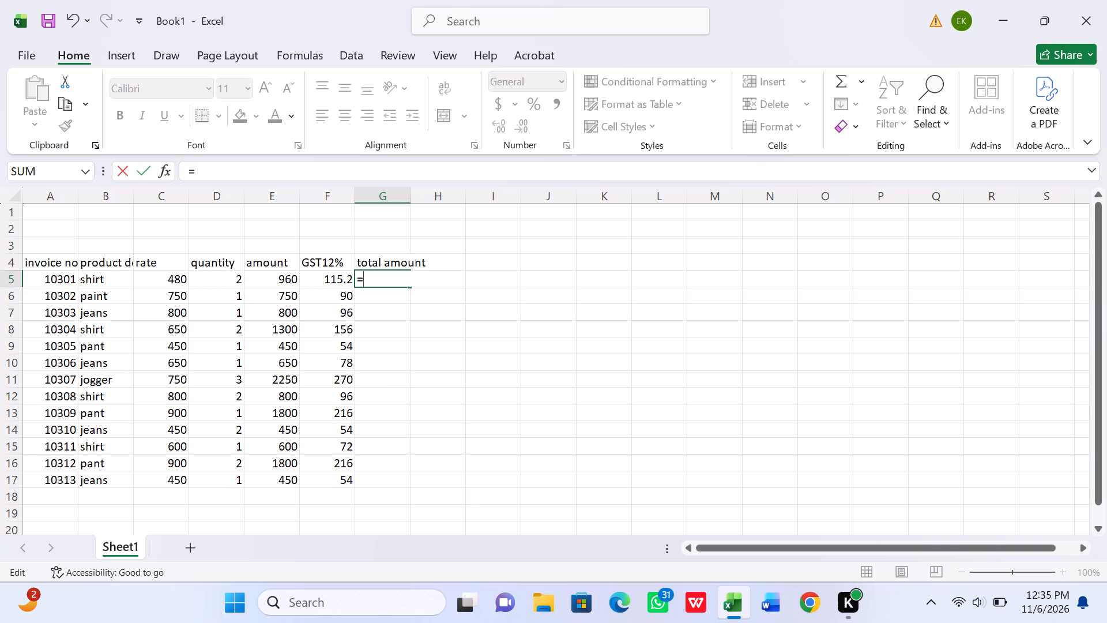
pyautogui.write('SU')
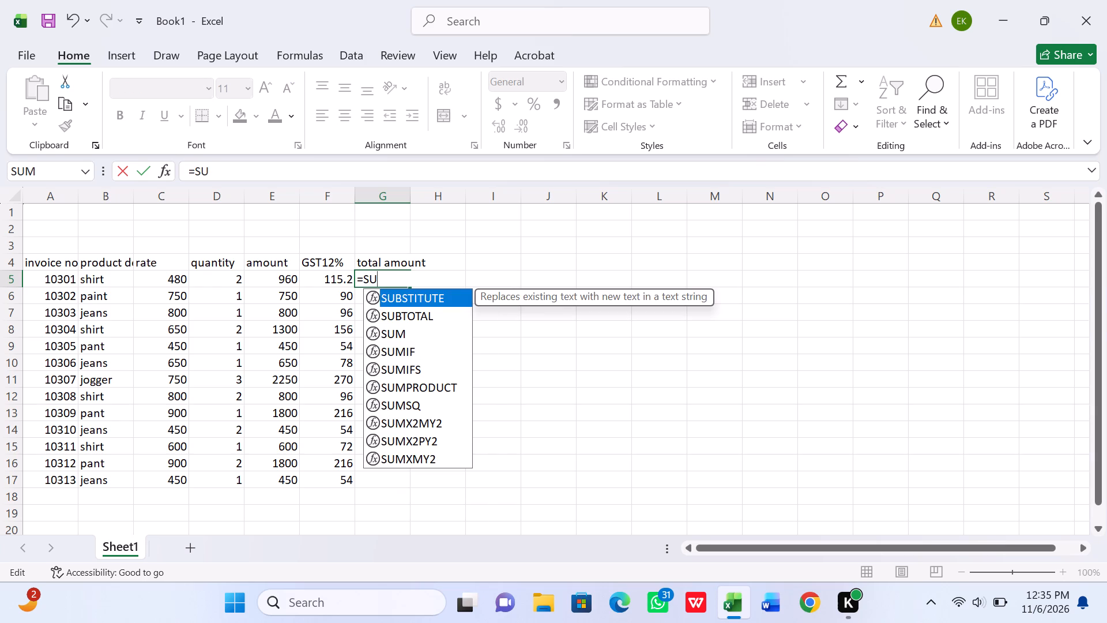
pyautogui.press('m')
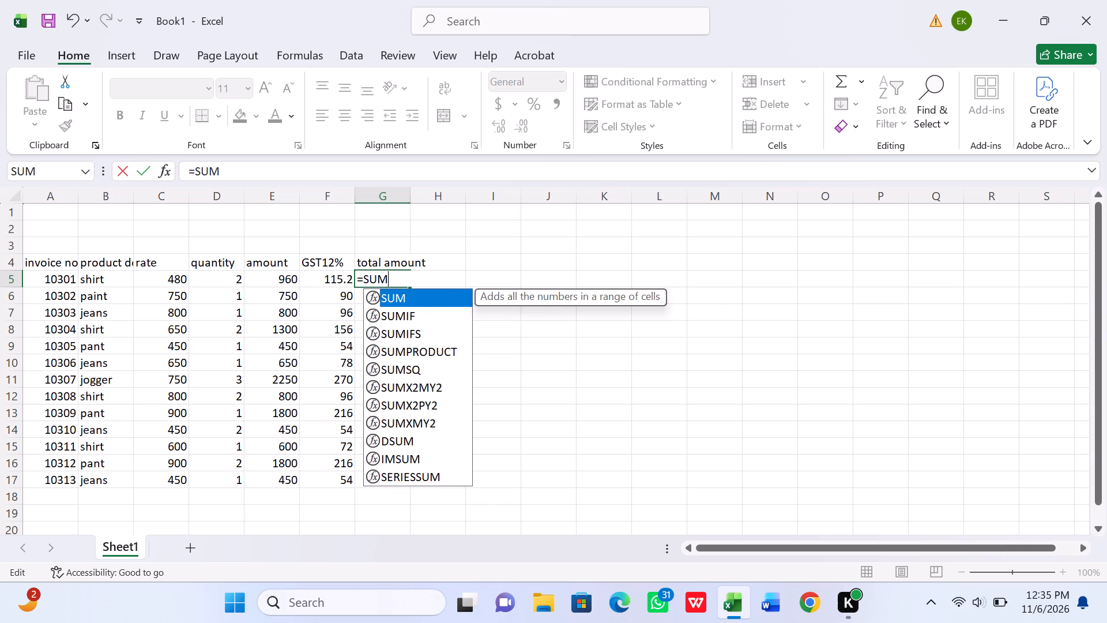
pyautogui.hotkey('shift', '(')
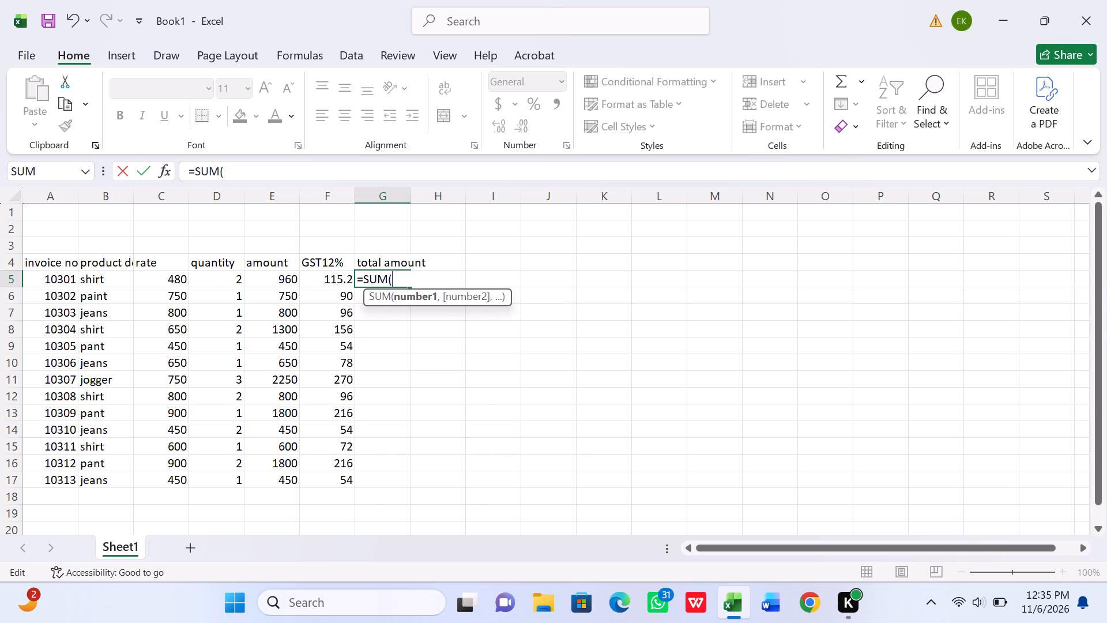
pyautogui.moveTo(283, 284); pyautogui.dragTo(296, 284)
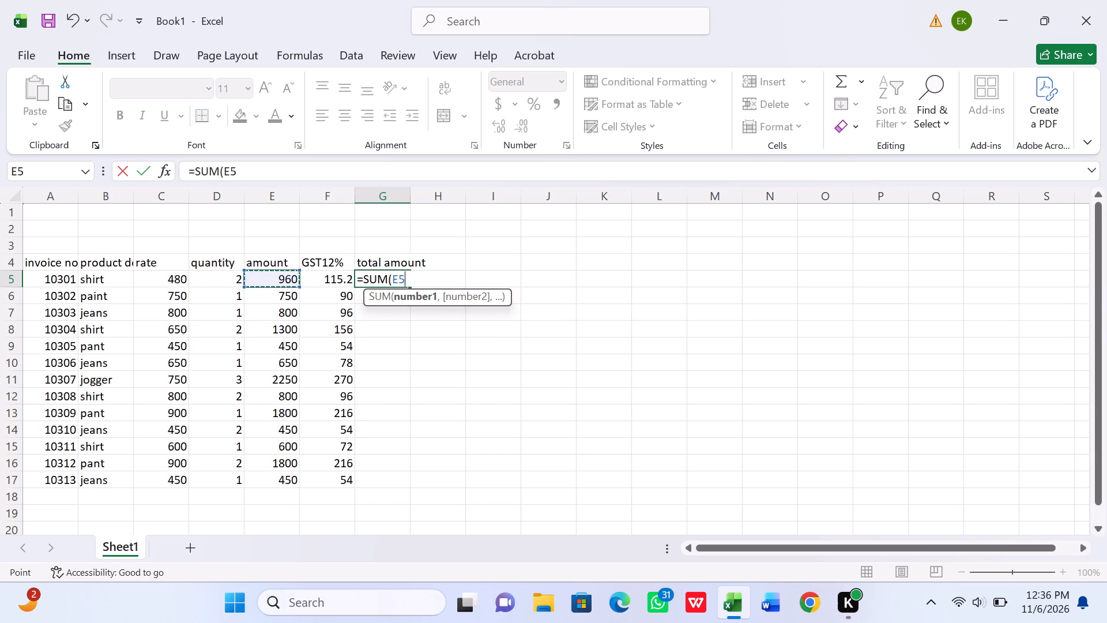
pyautogui.moveTo(296, 284); pyautogui.dragTo(323, 284)
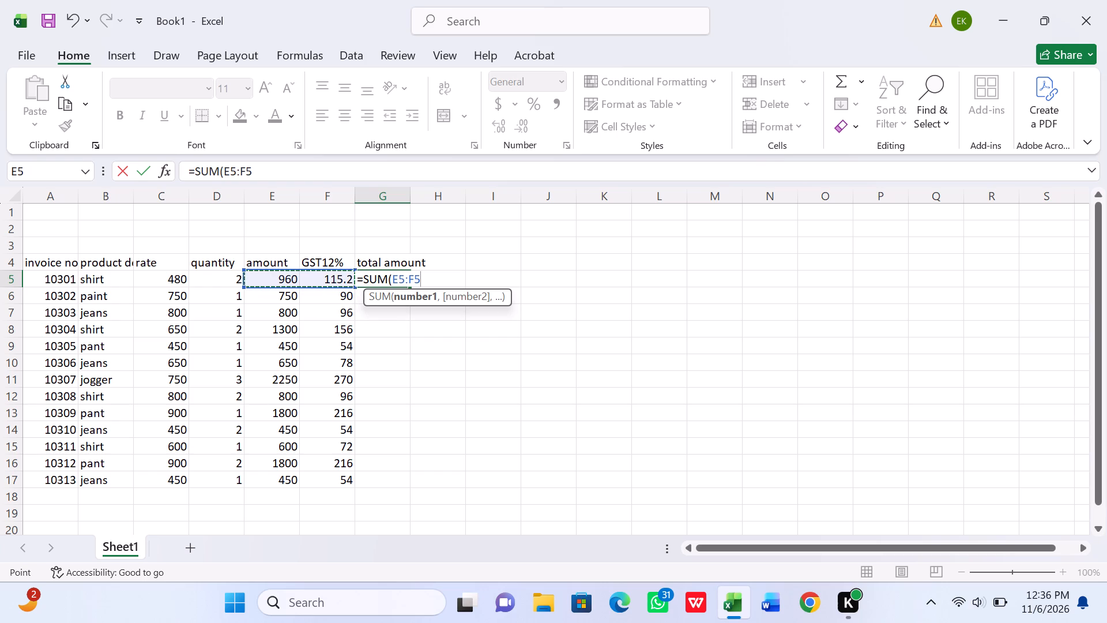
pyautogui.hotkey('shift', ')')
pyautogui.press('Return')
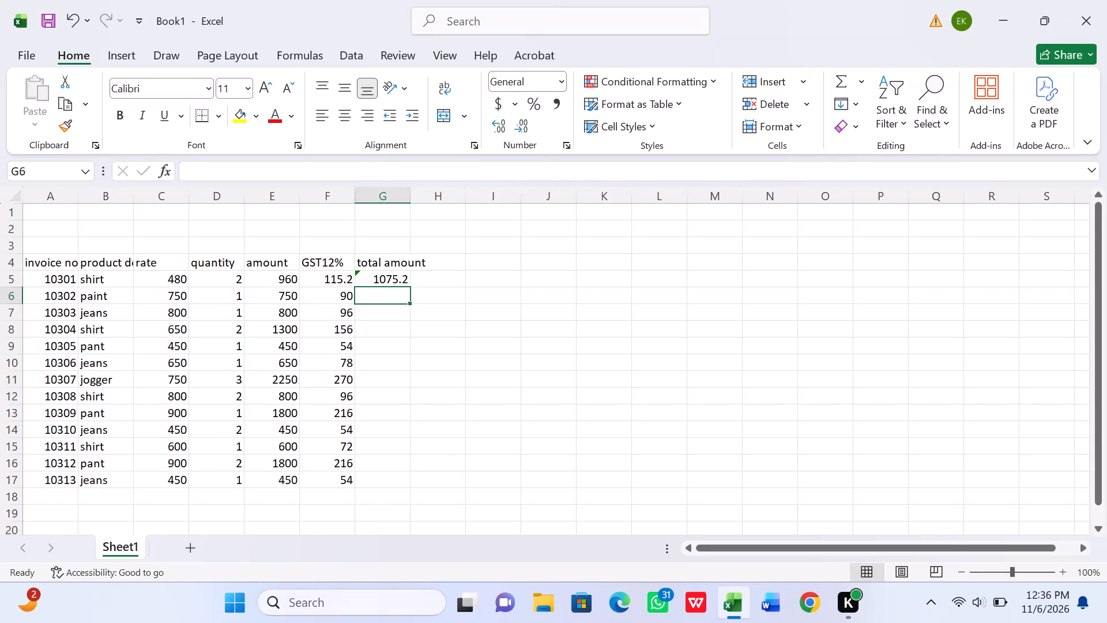
# Fill the total amount formula from G5 down through G17.
pyautogui.click(394, 279)
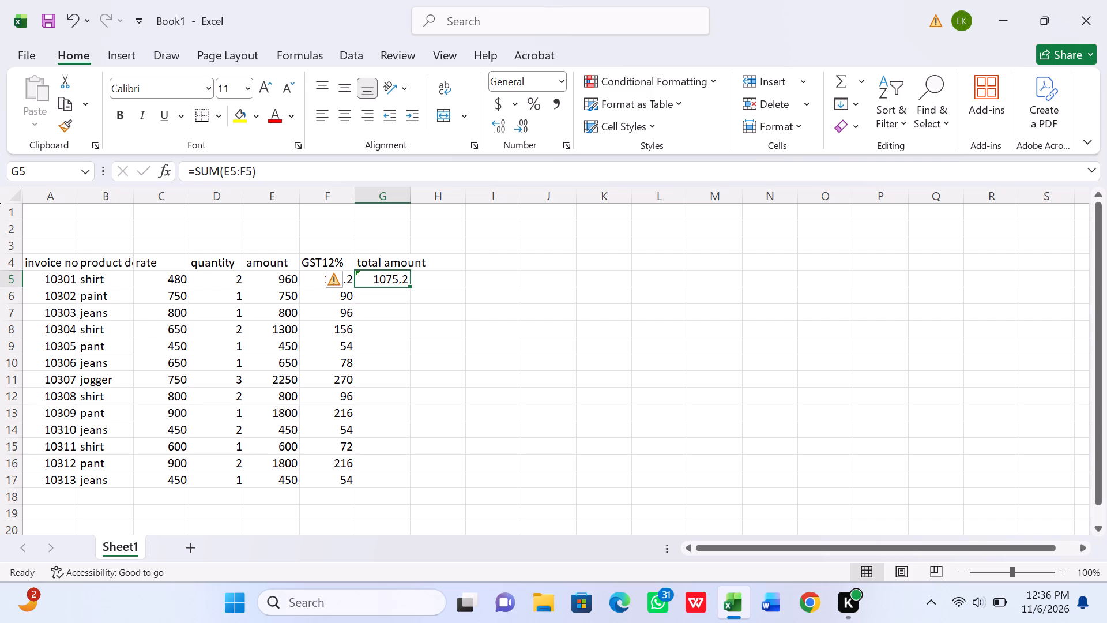
pyautogui.moveTo(411, 286); pyautogui.dragTo(404, 482)
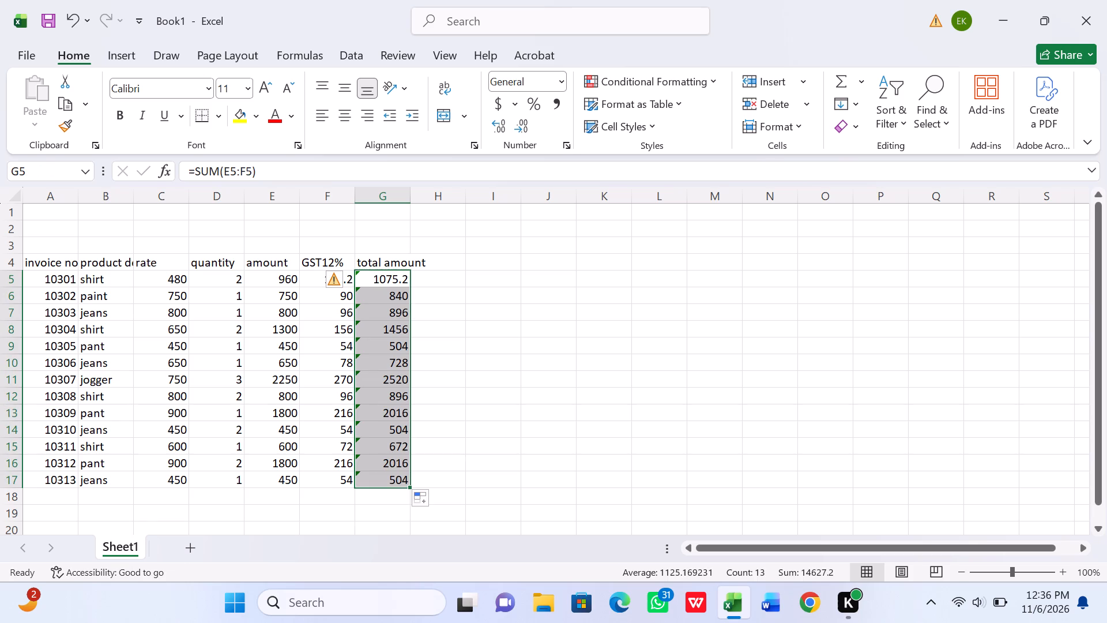
pyautogui.click(449, 455)
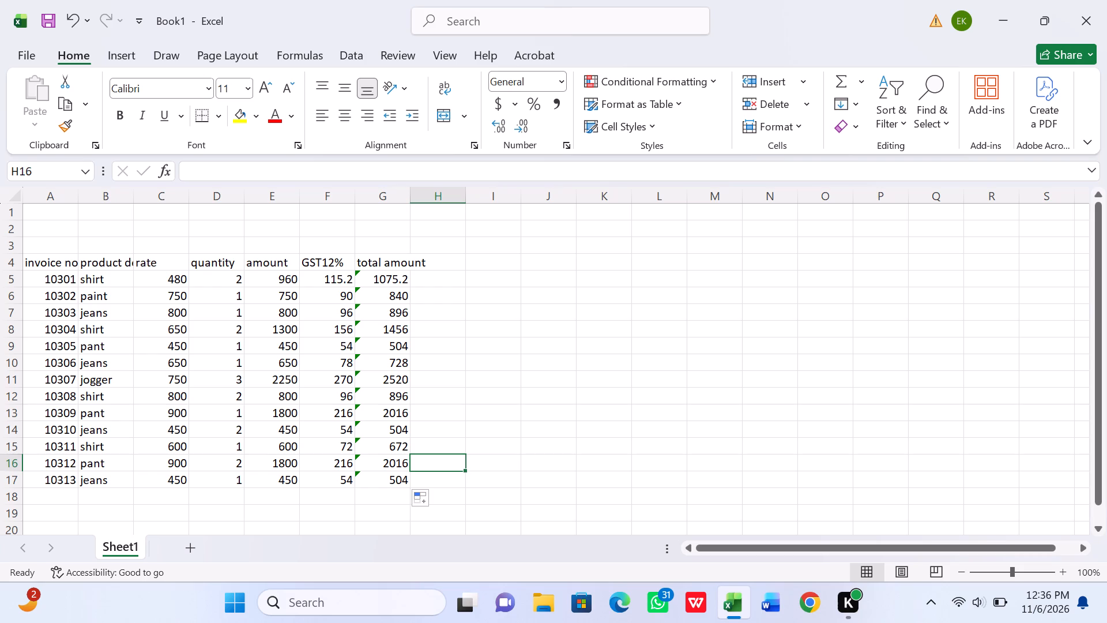
# Merge cells A1 to G1 in the first row using Merge Cells.
pyautogui.moveTo(75, 215); pyautogui.dragTo(197, 212)
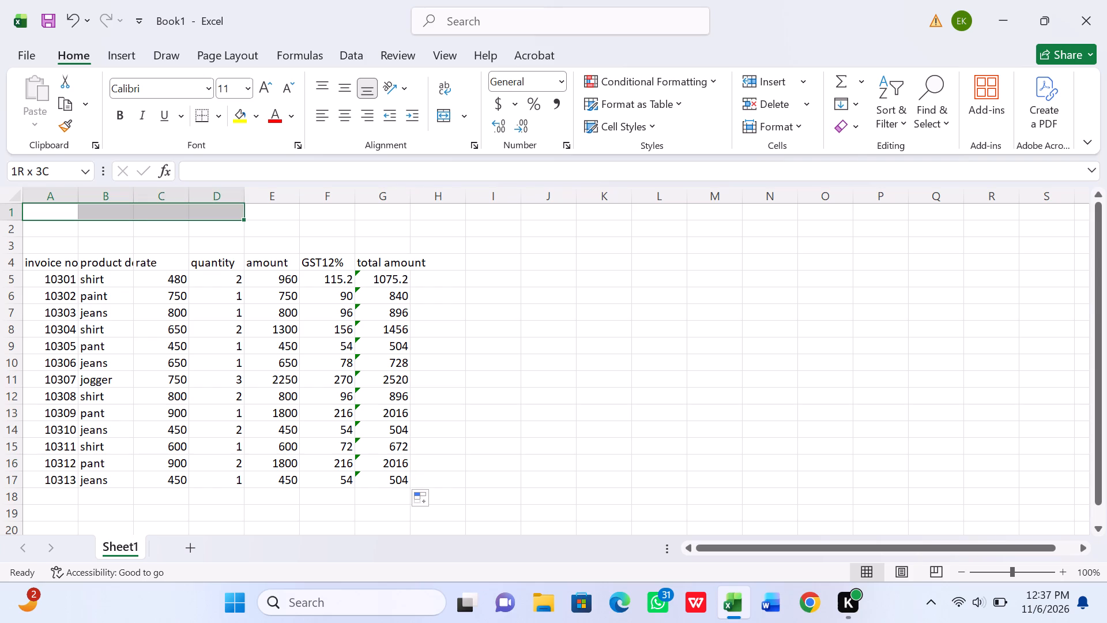
pyautogui.moveTo(197, 212); pyautogui.dragTo(372, 208)
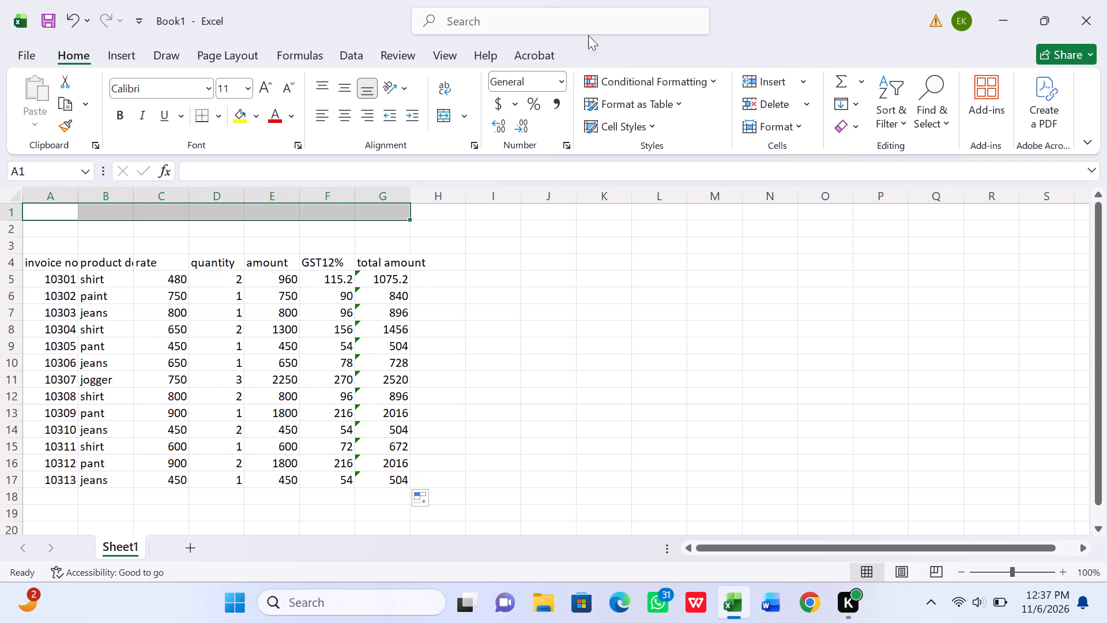
pyautogui.click(509, 18)
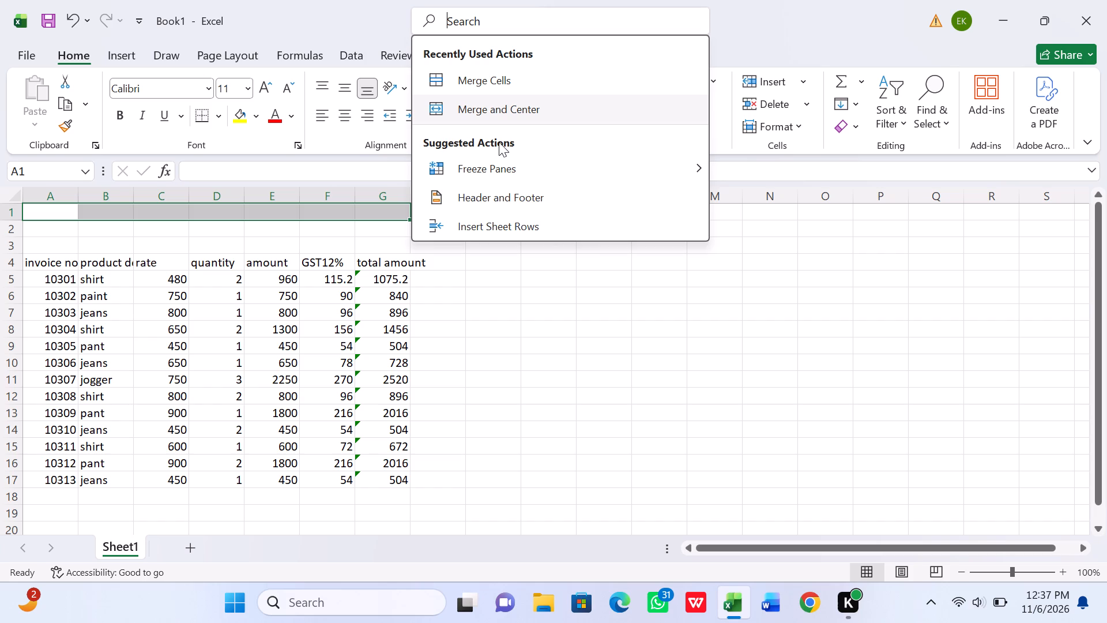
pyautogui.click(488, 89)
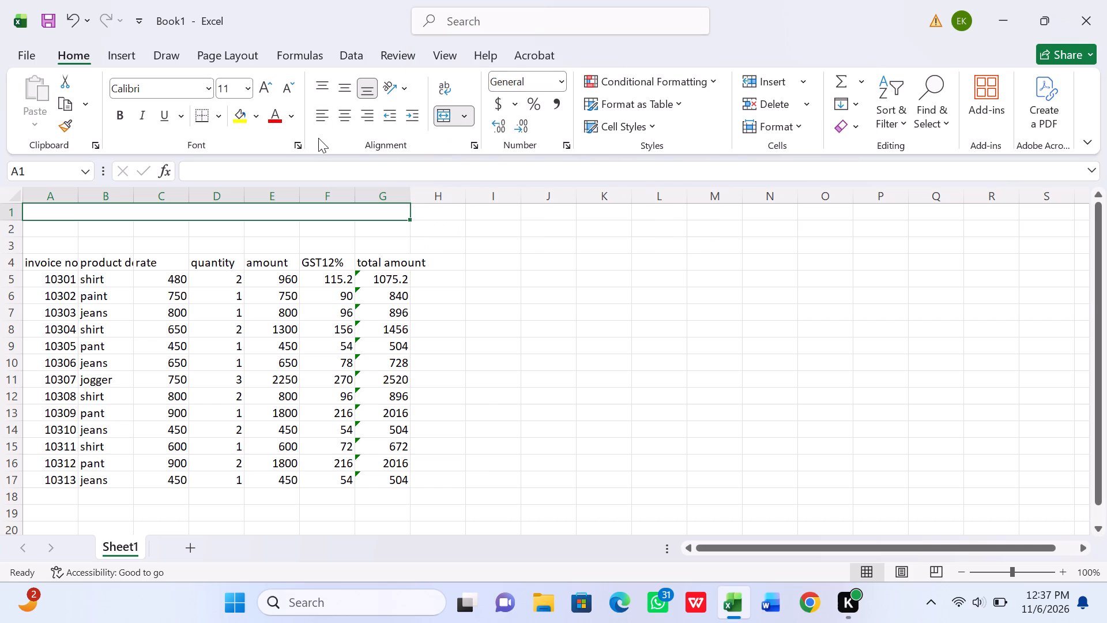
# AutoFit the width of column G to its total amount heading.
pyautogui.doubleClick(410, 195)
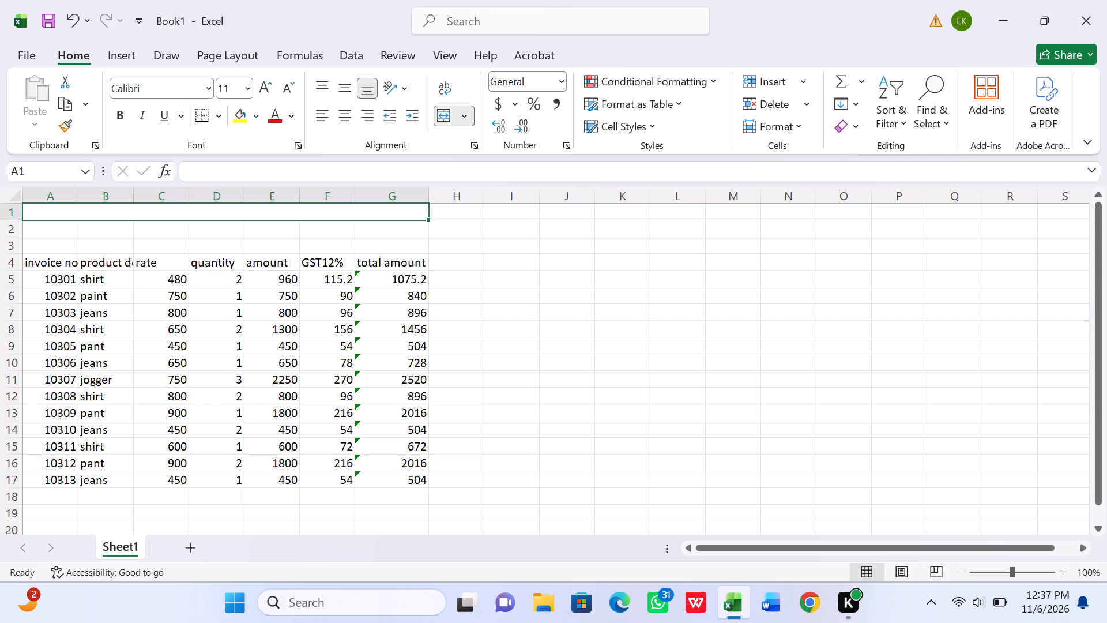
# Enter the company title MOHAN GARMENTS PVT. LTD in the merged first row.
pyautogui.click(151, 204)
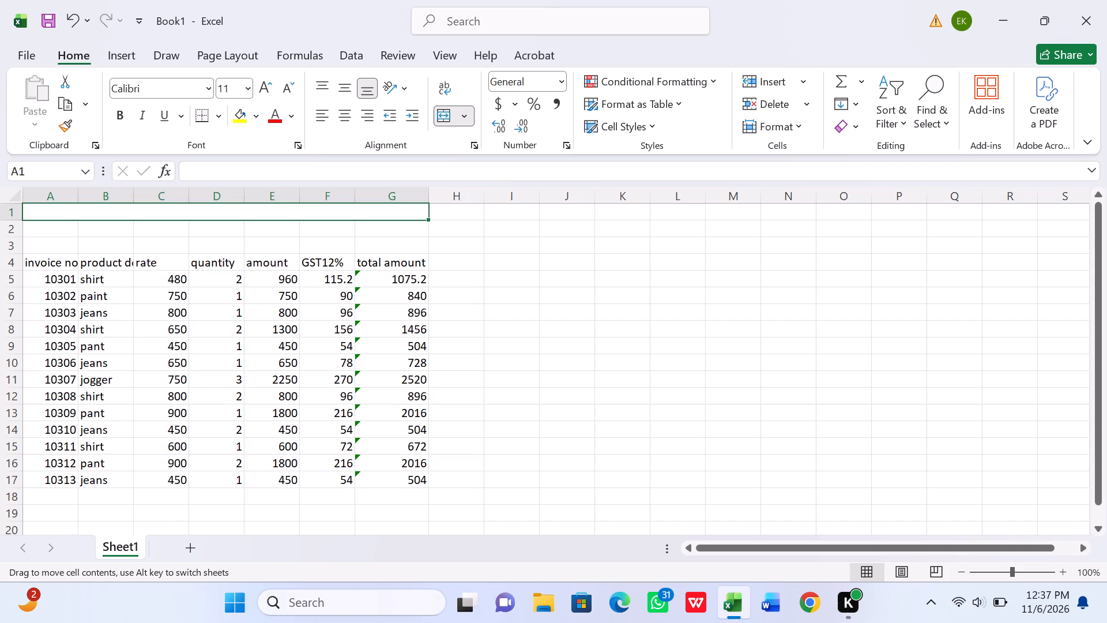
pyautogui.click(140, 208)
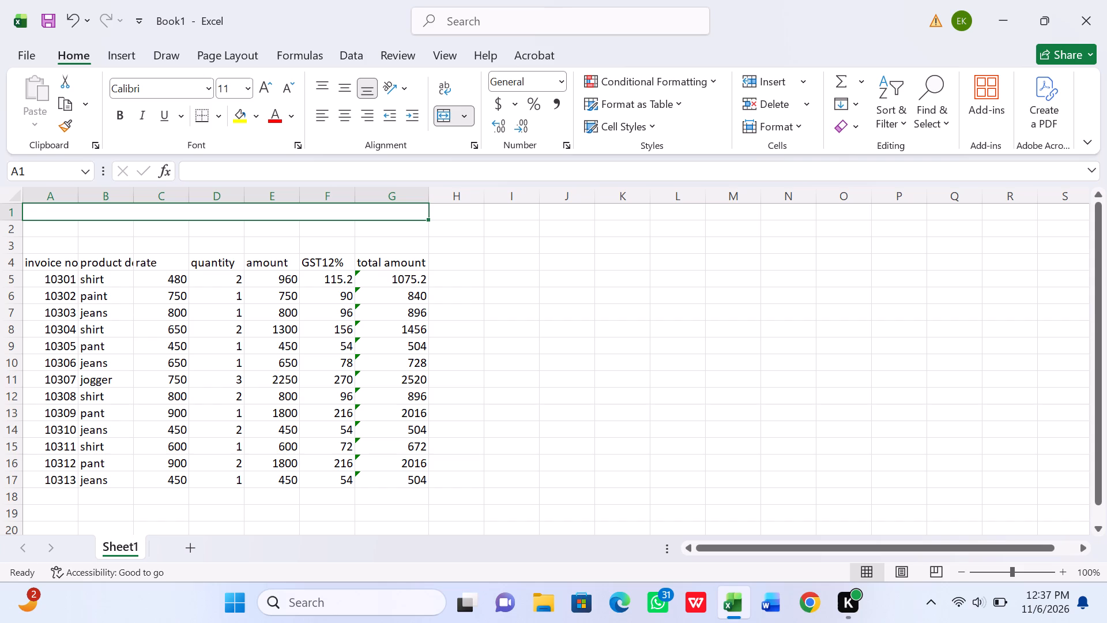
pyautogui.write('MOH')
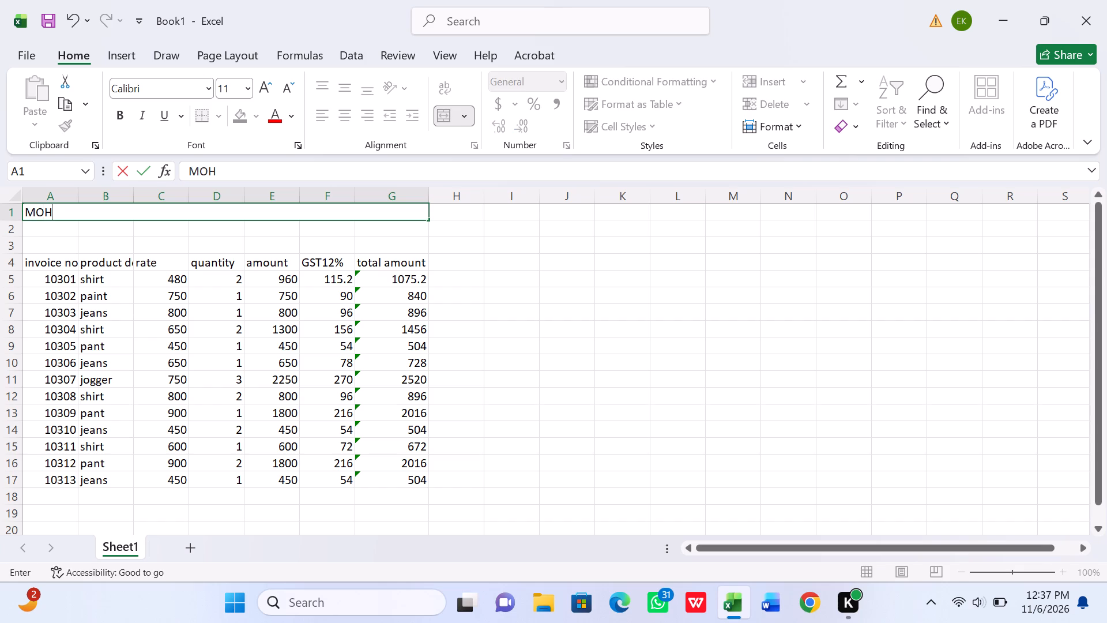
pyautogui.press('a')
pyautogui.write('N')
pyautogui.press('space')
pyautogui.press('g')
pyautogui.press('a')
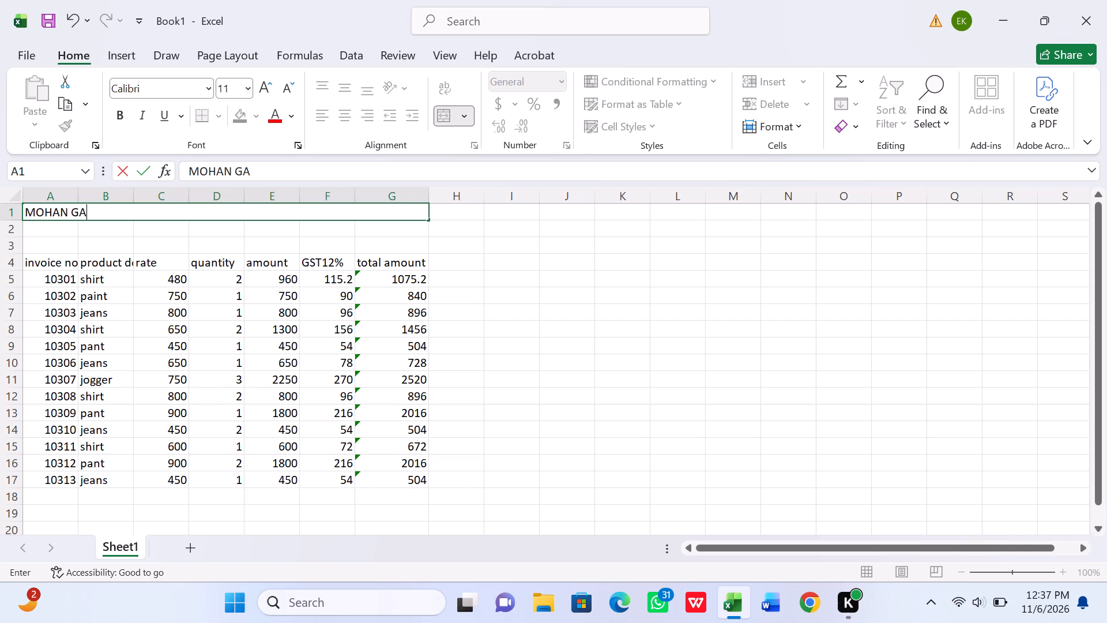
pyautogui.press('r')
pyautogui.press('m')
pyautogui.write('ENT')
pyautogui.press('s')
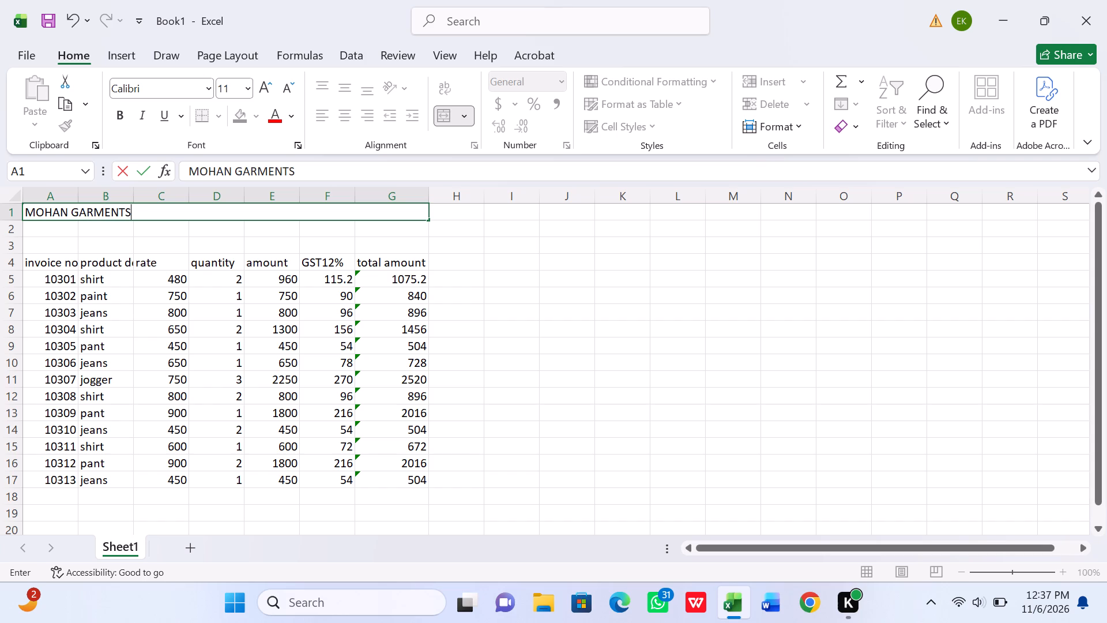
pyautogui.press('space')
pyautogui.write('P')
pyautogui.press('v')
pyautogui.press('t')
pyautogui.write('. L')
pyautogui.press('t')
pyautogui.press('d')
pyautogui.click(39, 219)
# Merge cells A2 to G2 in the second row using Merge Cells.
pyautogui.click(43, 228)
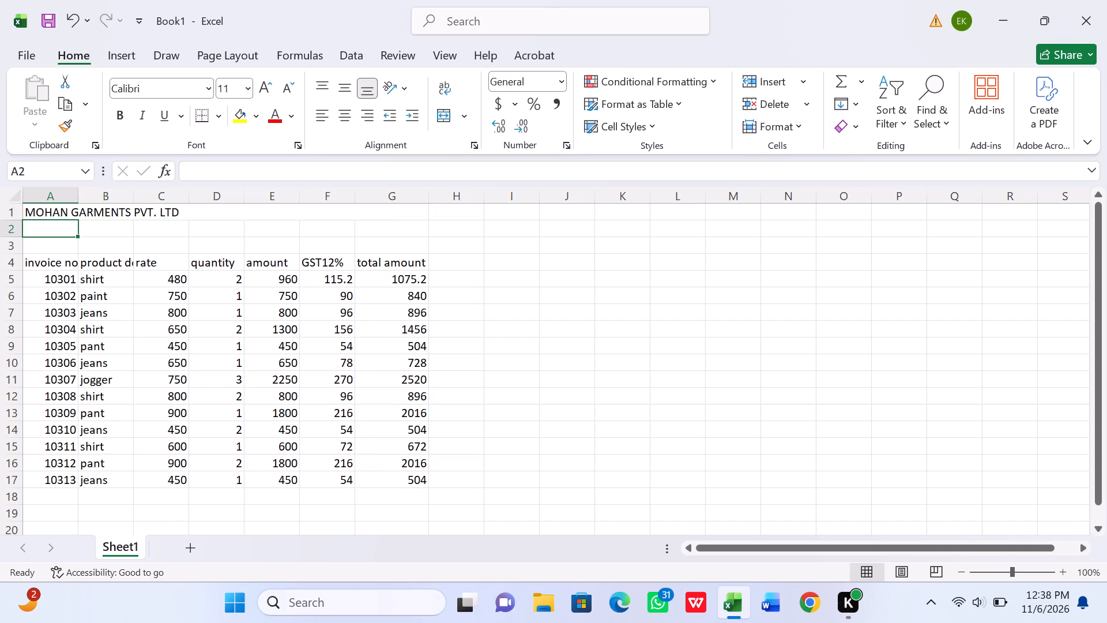
pyautogui.moveTo(43, 228); pyautogui.dragTo(344, 236)
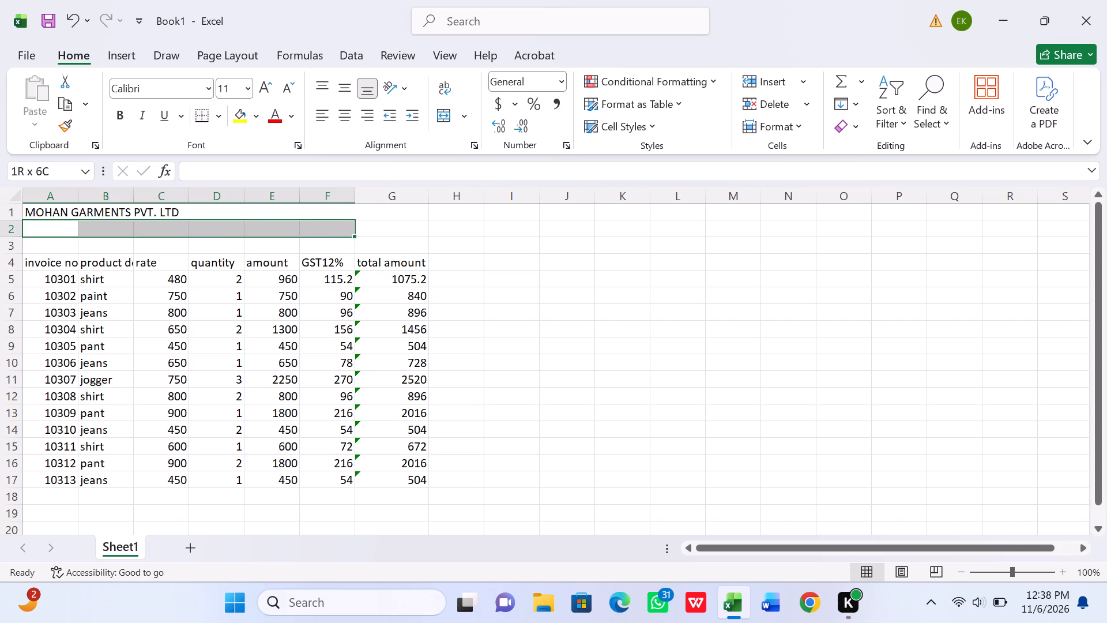
pyautogui.moveTo(344, 236); pyautogui.dragTo(367, 237)
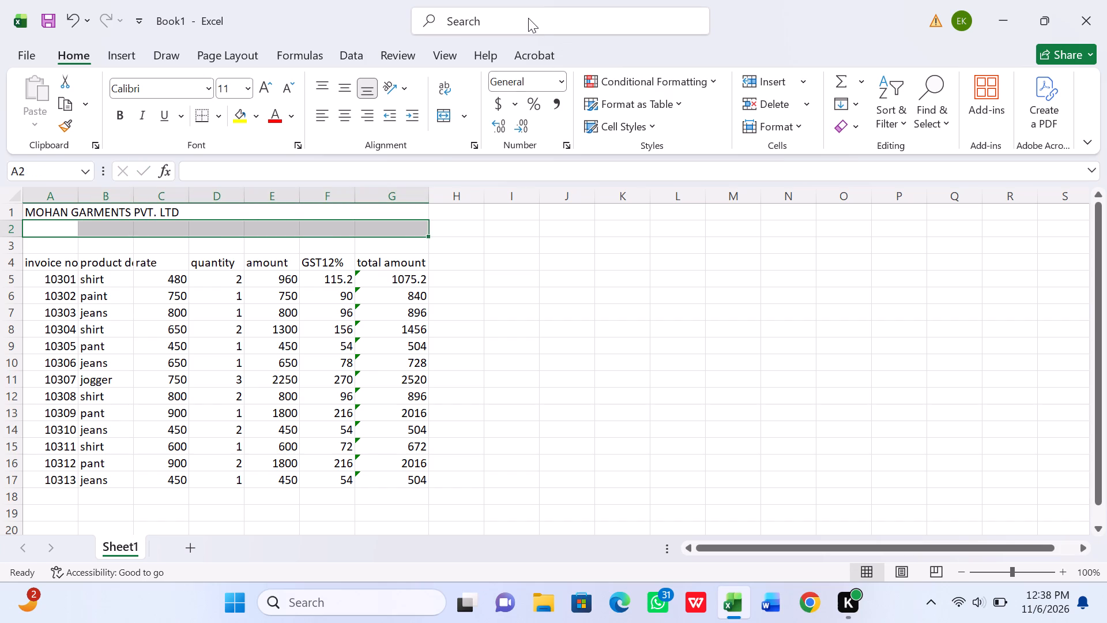
pyautogui.click(528, 18)
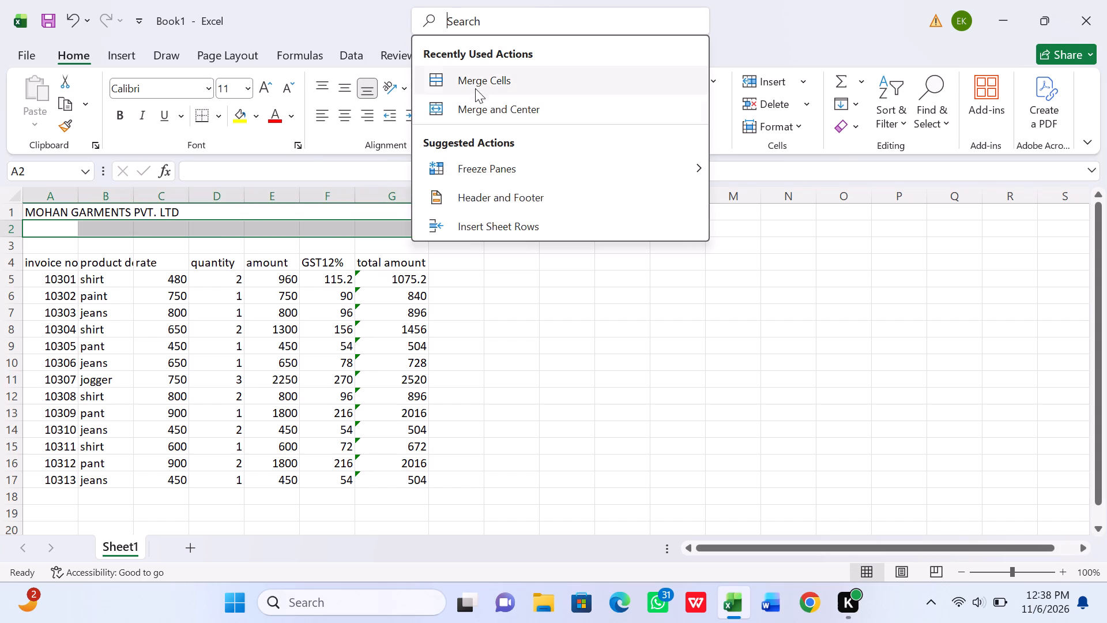
pyautogui.click(478, 77)
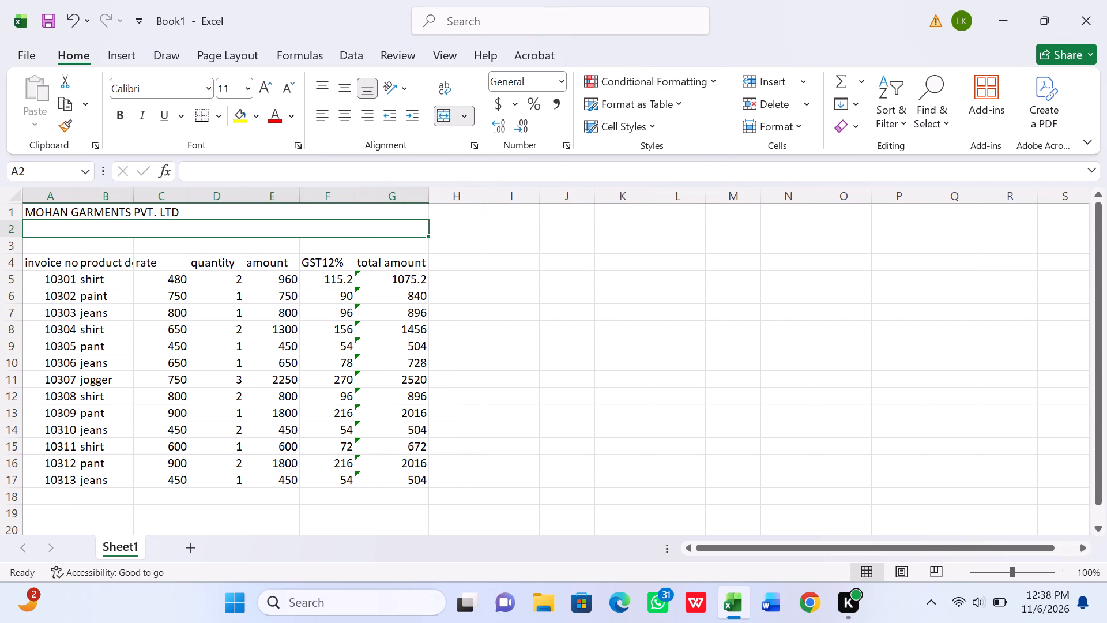
# Enter the company's address in the merged second row, with locality, sector, city, state and postal code.
pyautogui.click(212, 228)
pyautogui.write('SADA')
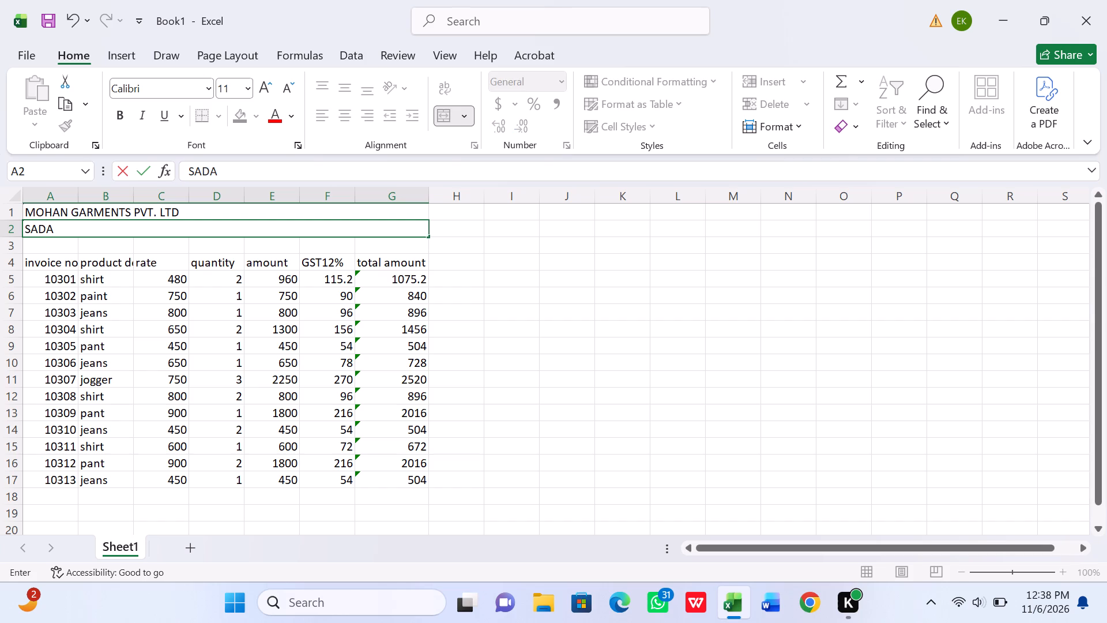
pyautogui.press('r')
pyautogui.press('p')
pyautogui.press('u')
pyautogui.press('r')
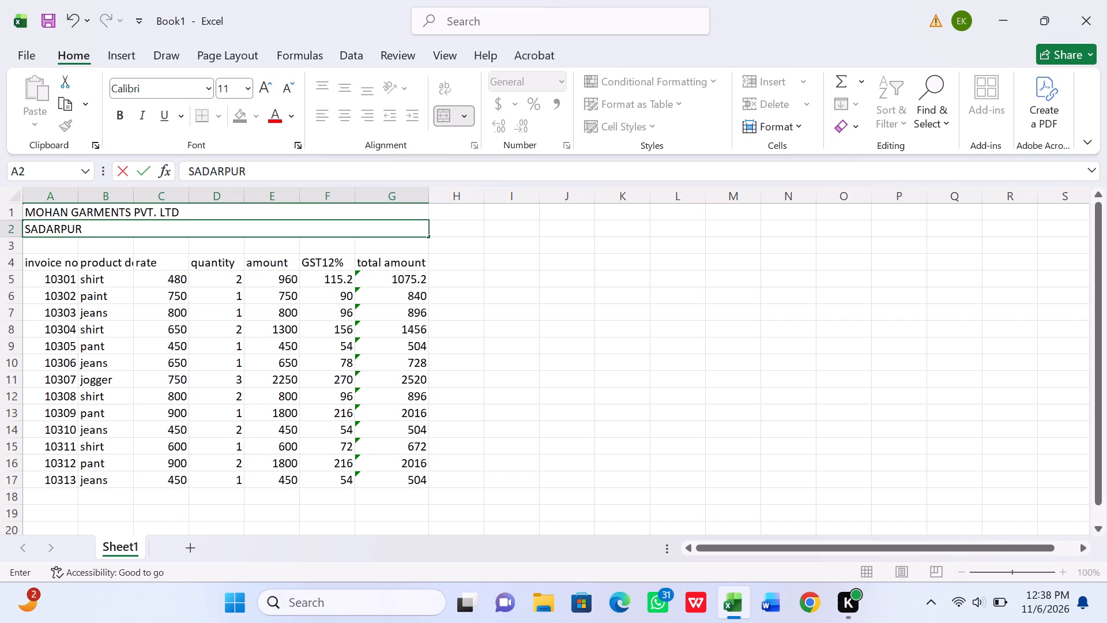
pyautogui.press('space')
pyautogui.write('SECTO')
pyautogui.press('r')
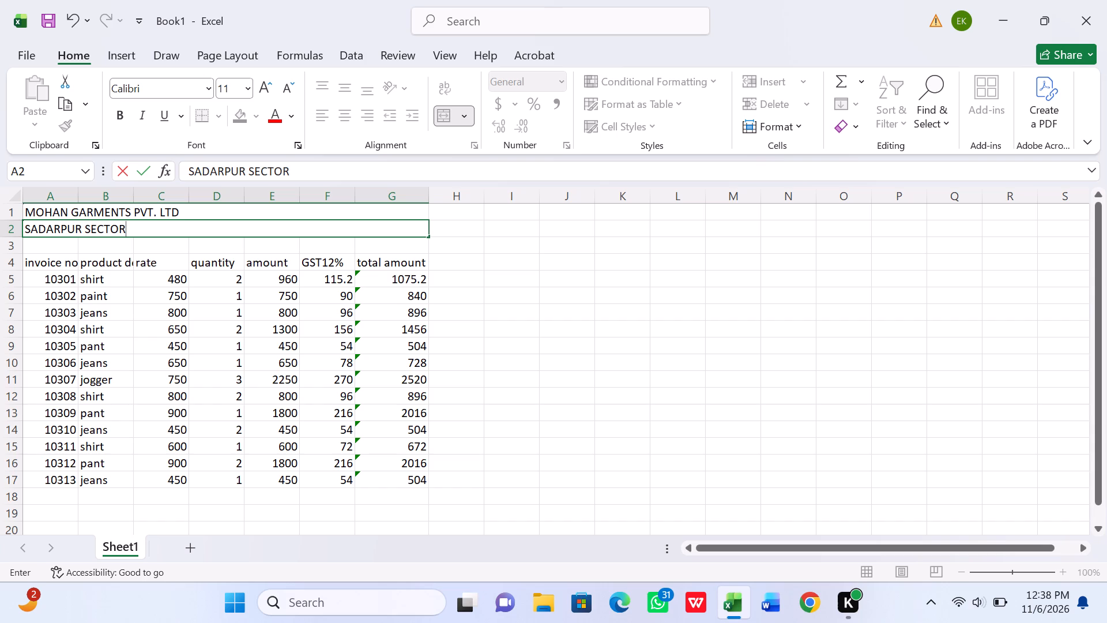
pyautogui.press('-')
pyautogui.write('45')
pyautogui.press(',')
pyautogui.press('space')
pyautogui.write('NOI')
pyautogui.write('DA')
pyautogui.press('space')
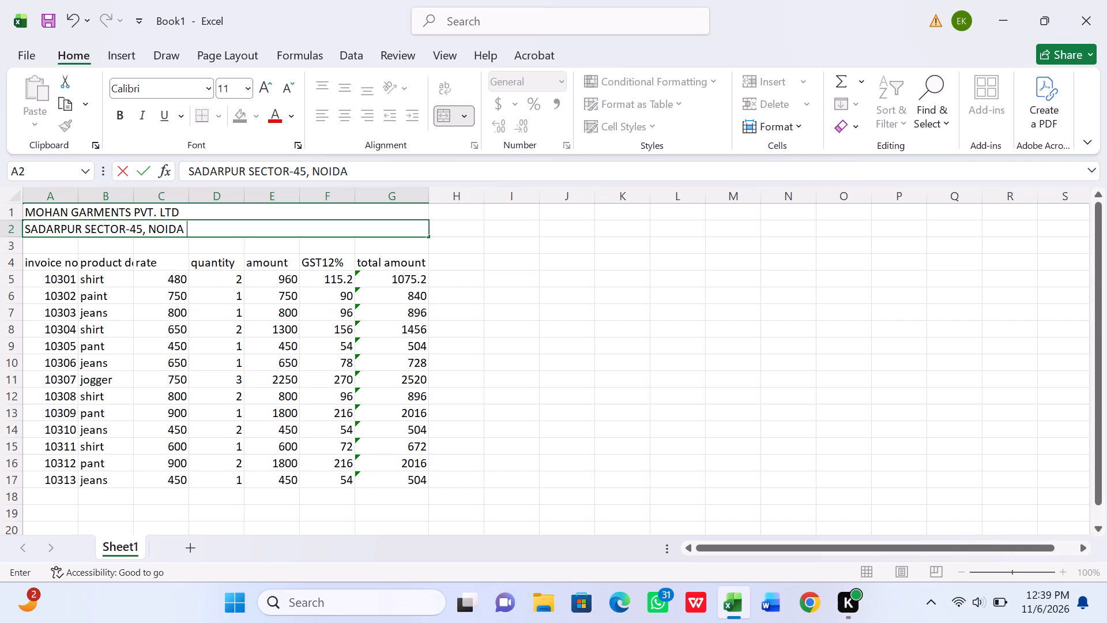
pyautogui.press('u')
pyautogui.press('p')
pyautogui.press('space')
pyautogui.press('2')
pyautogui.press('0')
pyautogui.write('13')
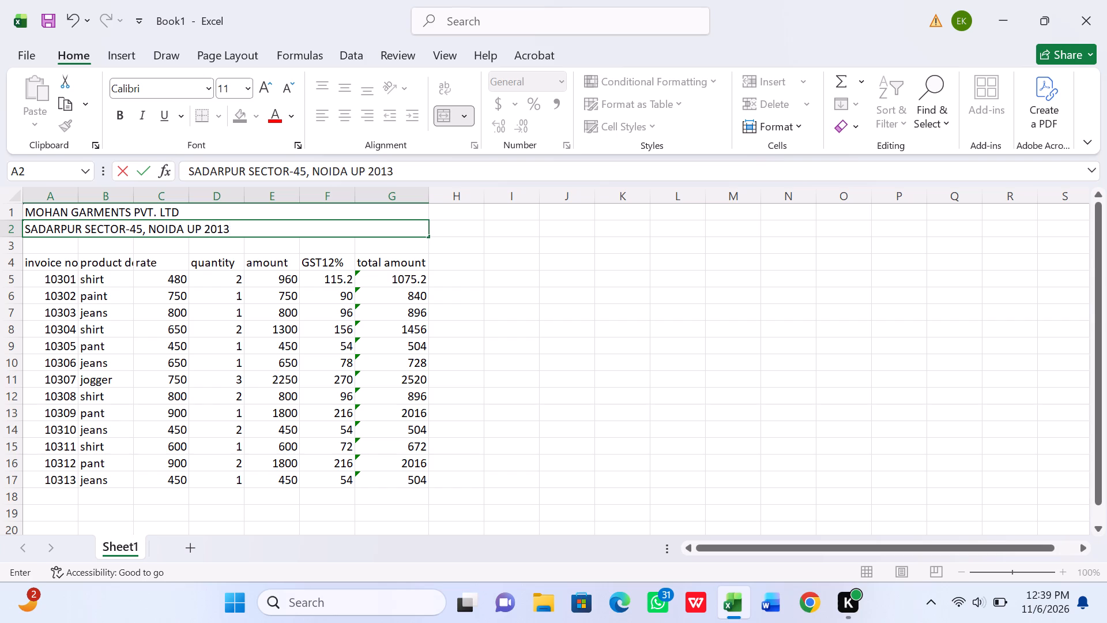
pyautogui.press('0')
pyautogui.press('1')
# Merge cells A3 to G3 in the third row using Merge Cells.
pyautogui.moveTo(65, 246); pyautogui.dragTo(295, 235)
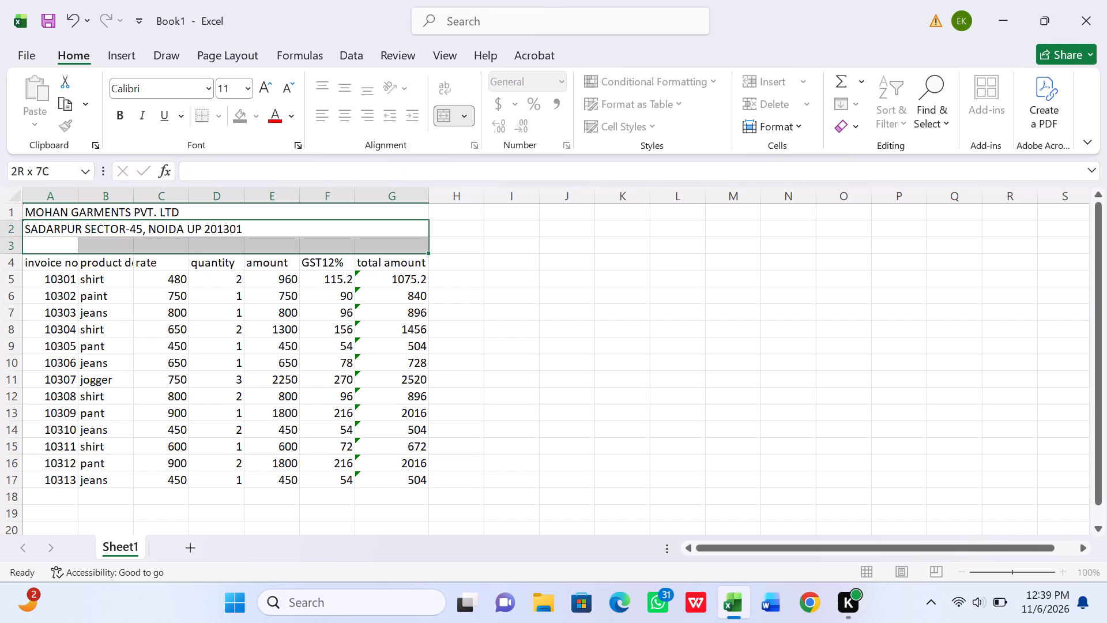
pyautogui.moveTo(295, 235); pyautogui.dragTo(385, 254)
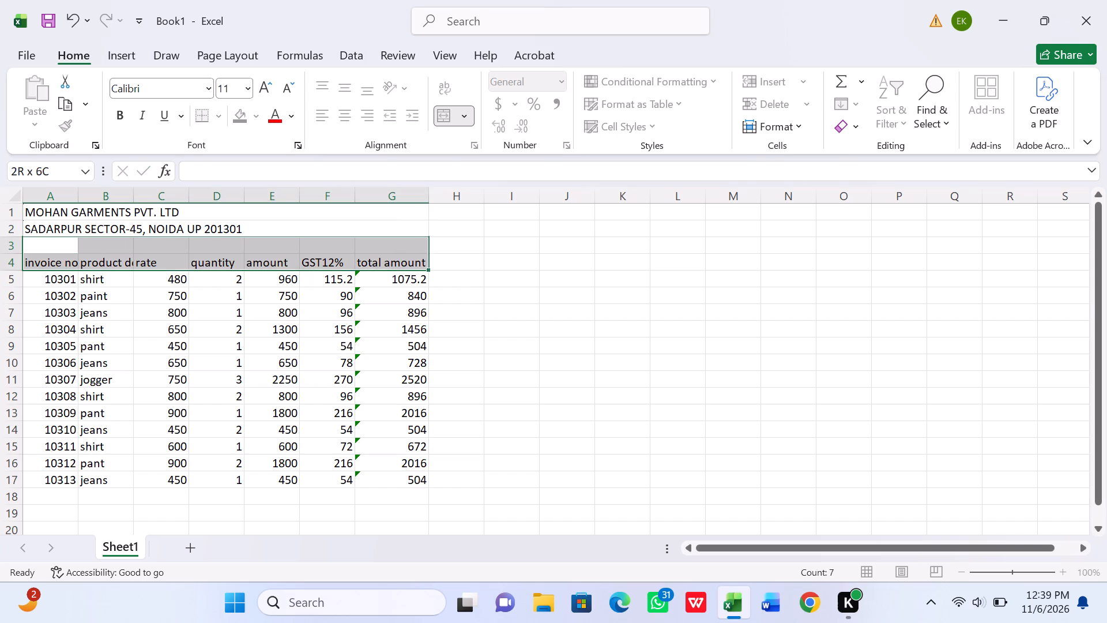
pyautogui.moveTo(385, 254); pyautogui.dragTo(412, 241)
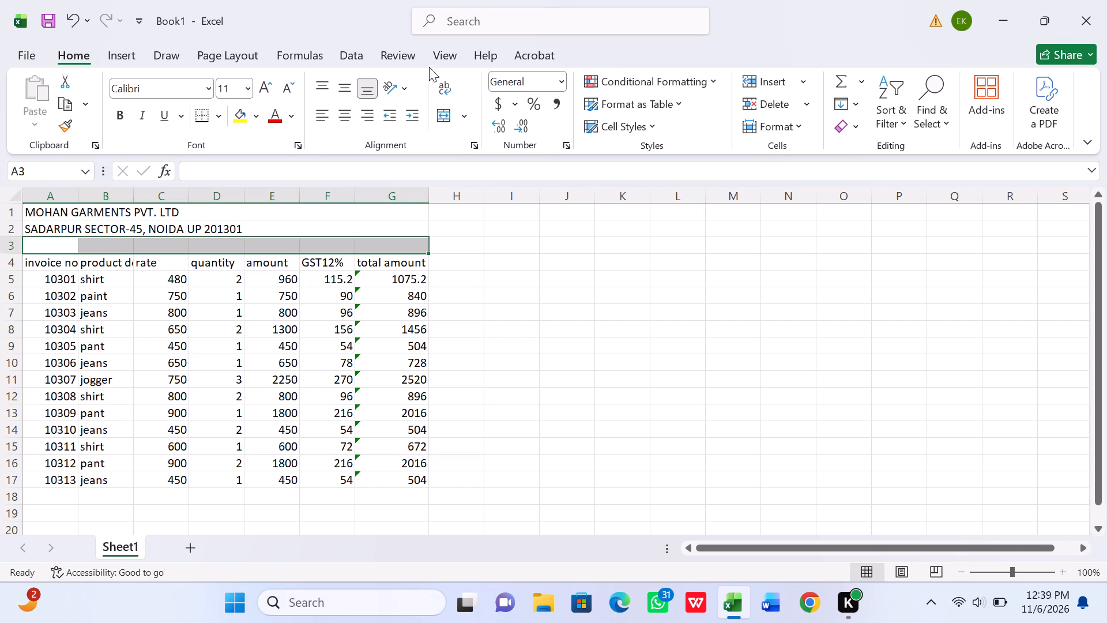
pyautogui.click(492, 13)
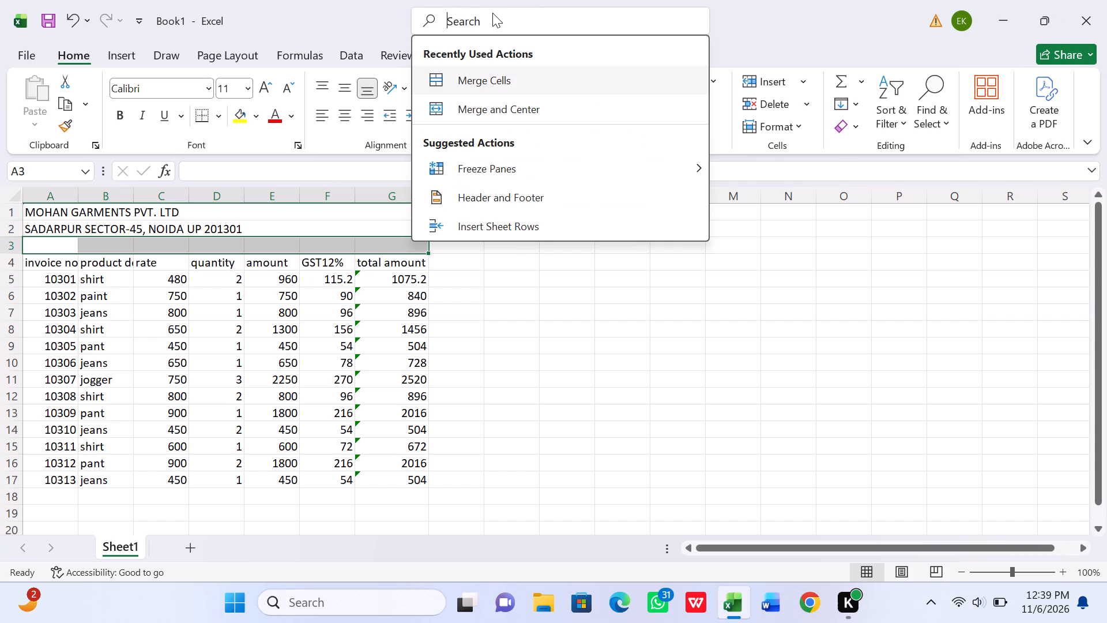
pyautogui.click(483, 82)
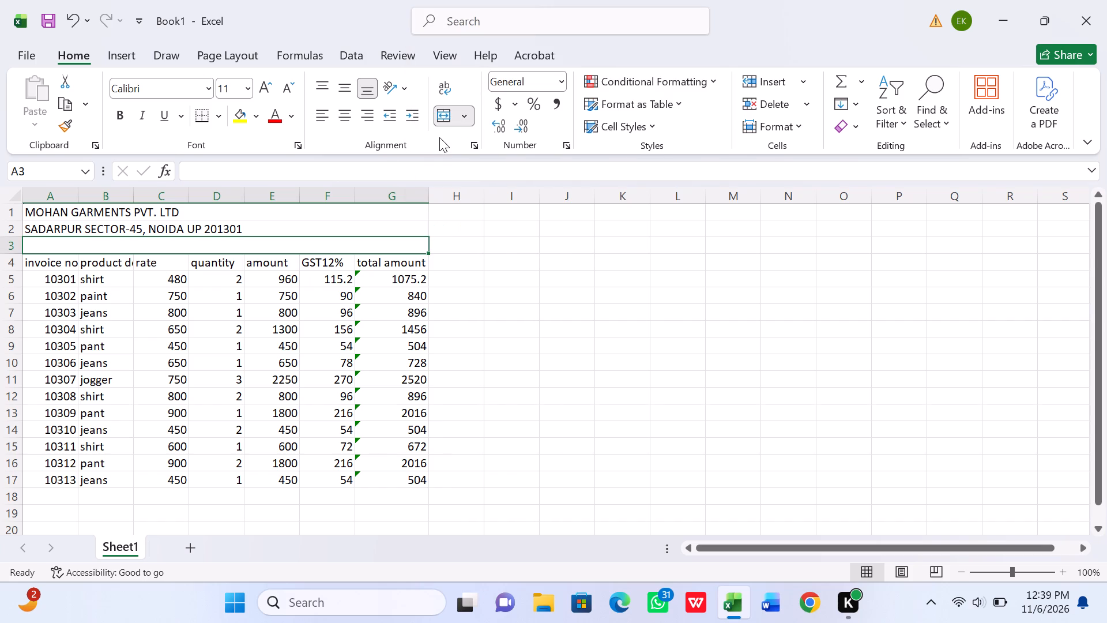
# Enter the heading BILL ENTRY in the merged third row.
pyautogui.click(311, 245)
pyautogui.write('BILL')
pyautogui.press('space')
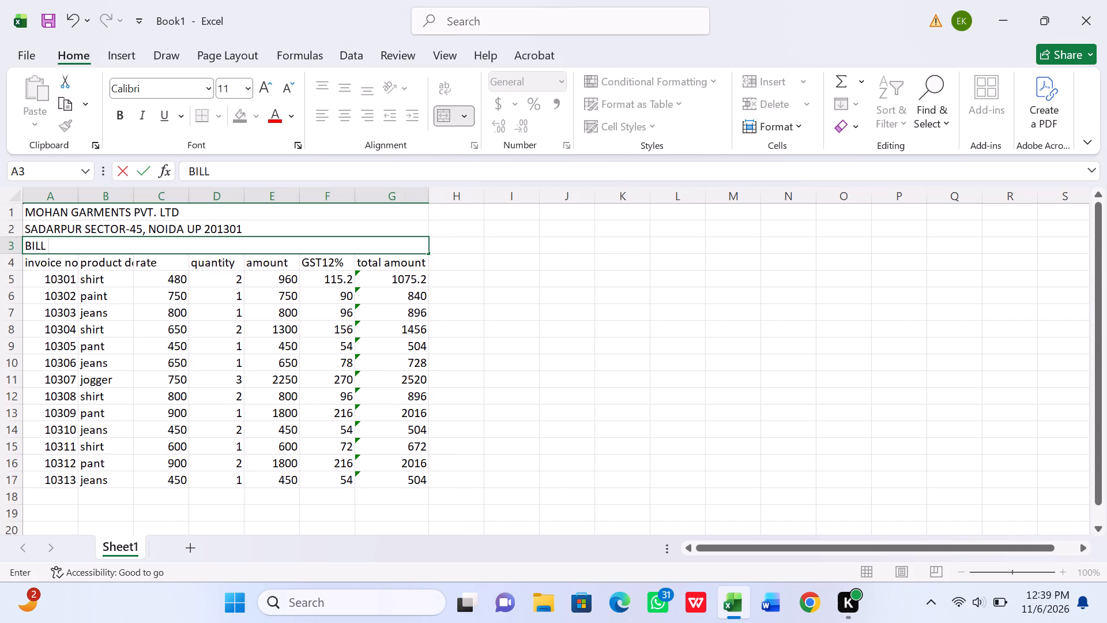
pyautogui.write('ENTRY')
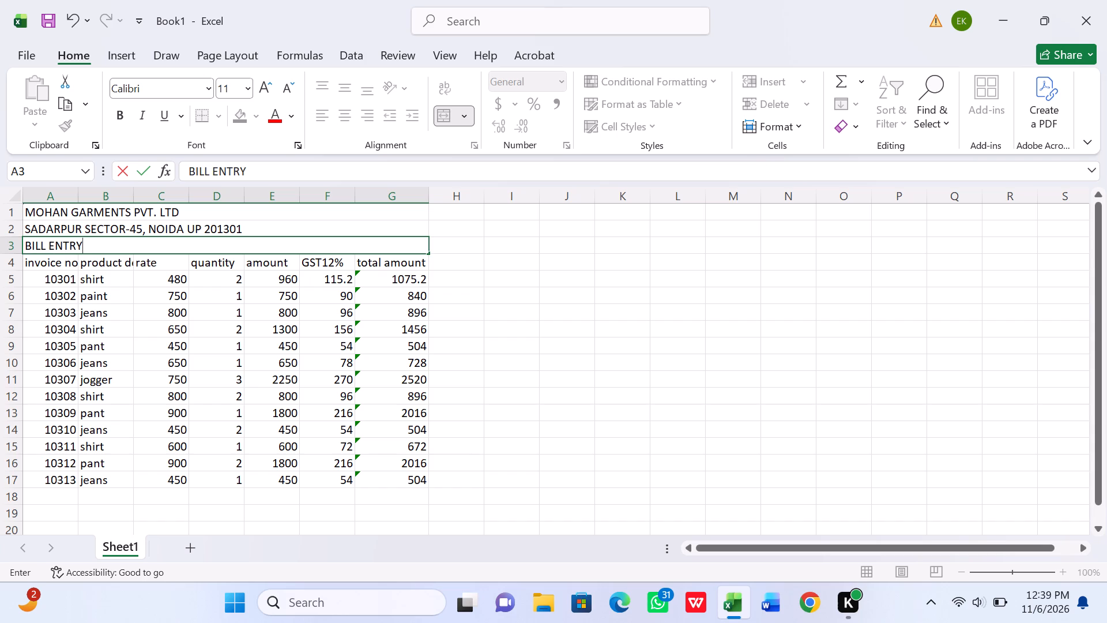
# Center the company title, address and BILL ENTRY headings horizontally in their merged rows.
pyautogui.moveTo(101, 242); pyautogui.dragTo(59, 247)
pyautogui.moveTo(59, 247); pyautogui.dragTo(37, 210)
pyautogui.moveTo(37, 210); pyautogui.dragTo(7, 209)
pyautogui.moveTo(7, 209); pyautogui.dragTo(0, 212)
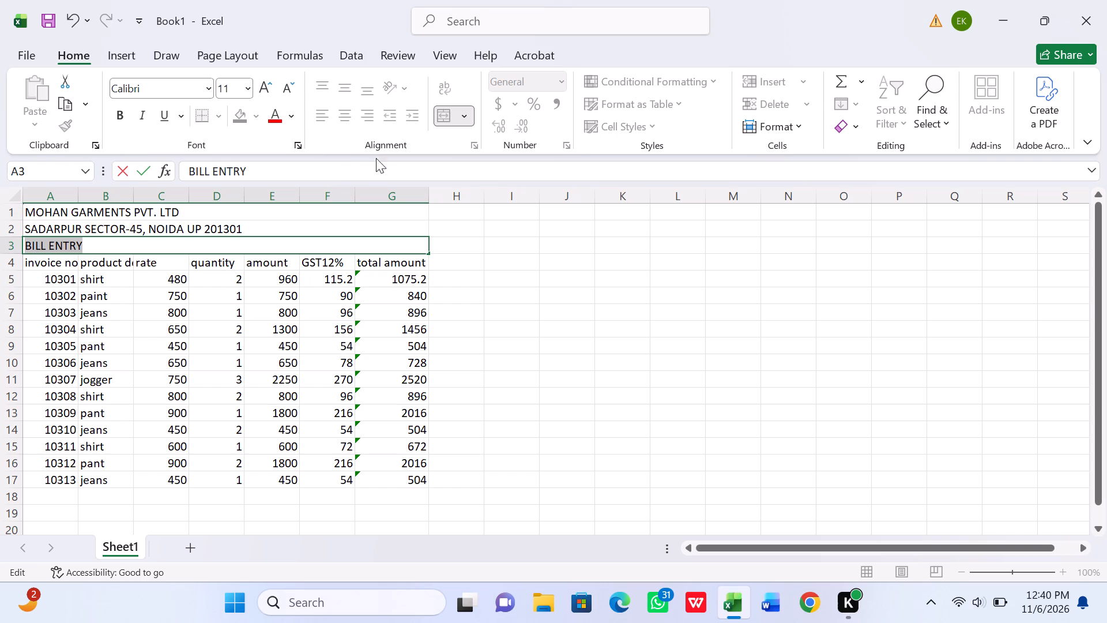
pyautogui.click(253, 211)
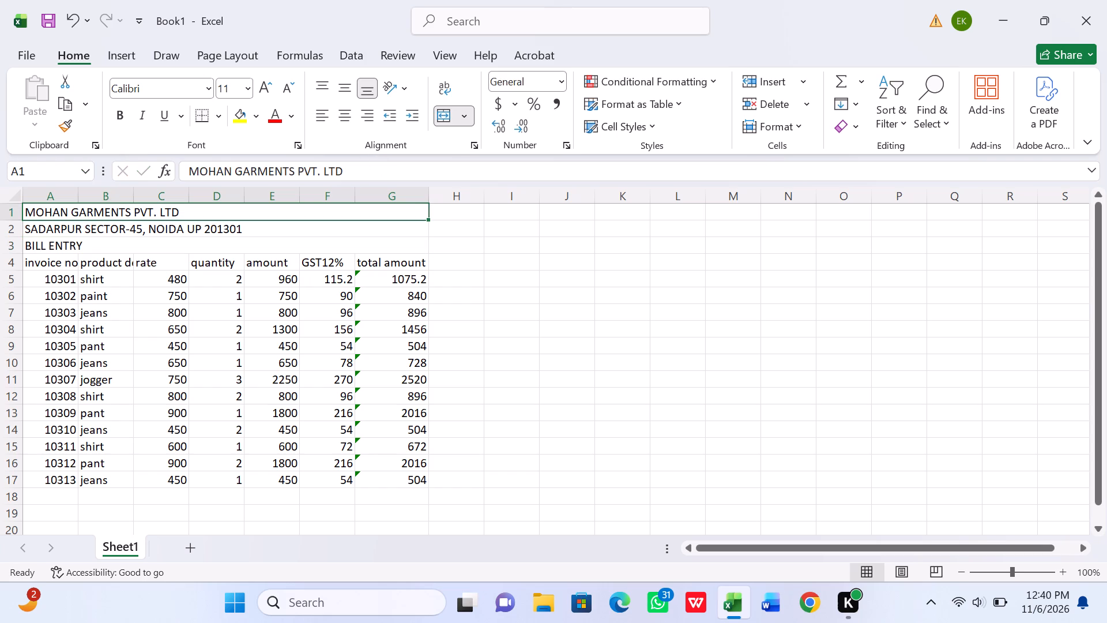
pyautogui.click(340, 114)
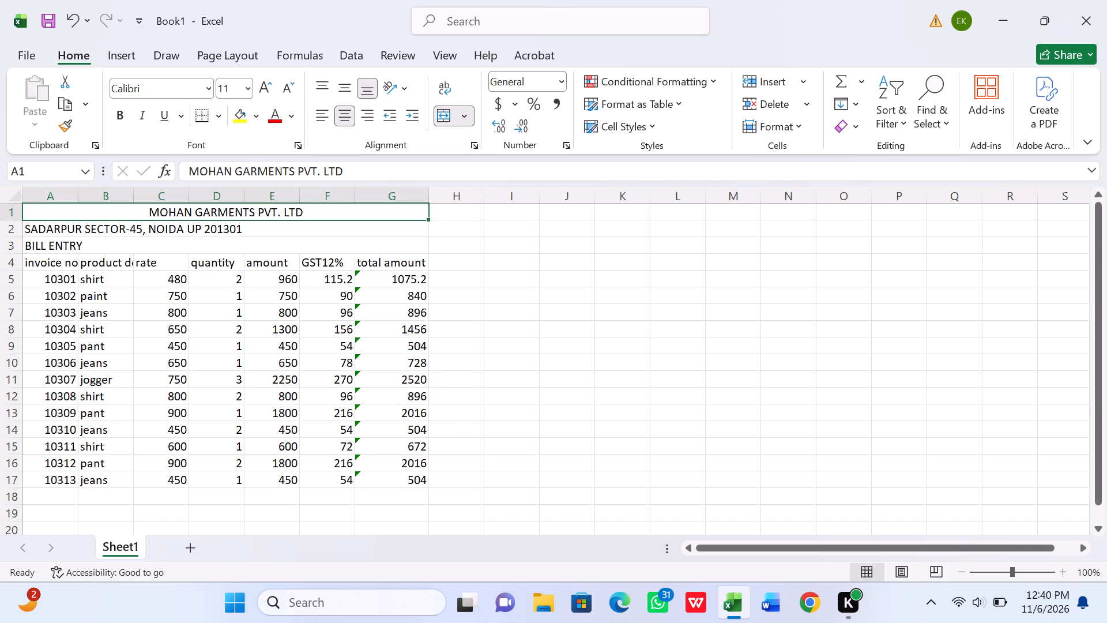
pyautogui.click(249, 233)
pyautogui.click(334, 114)
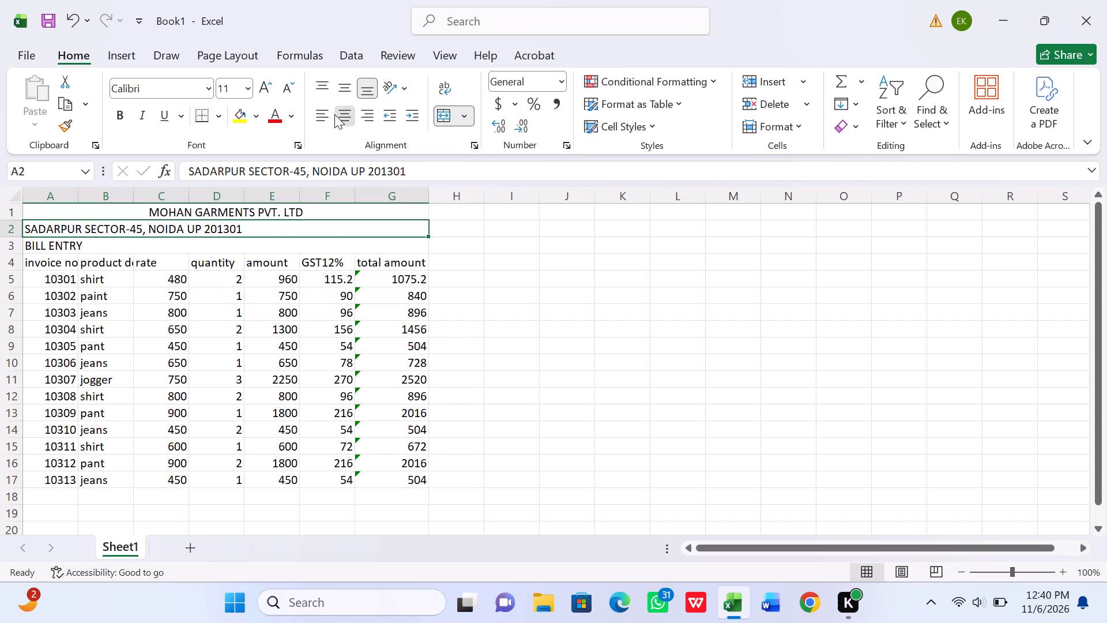
pyautogui.click(164, 242)
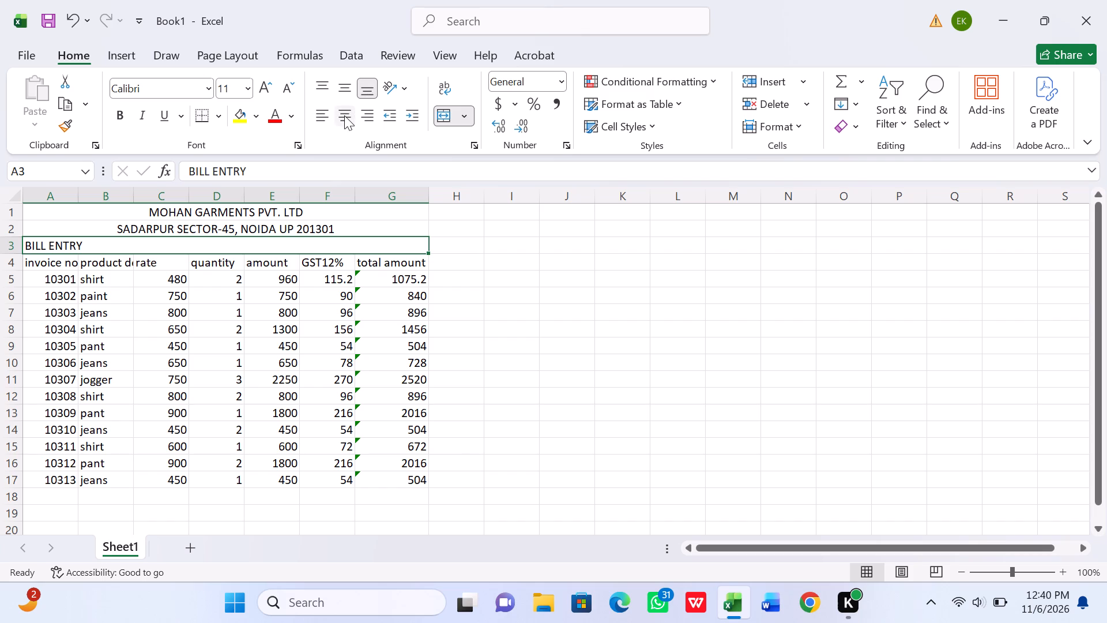
pyautogui.click(344, 115)
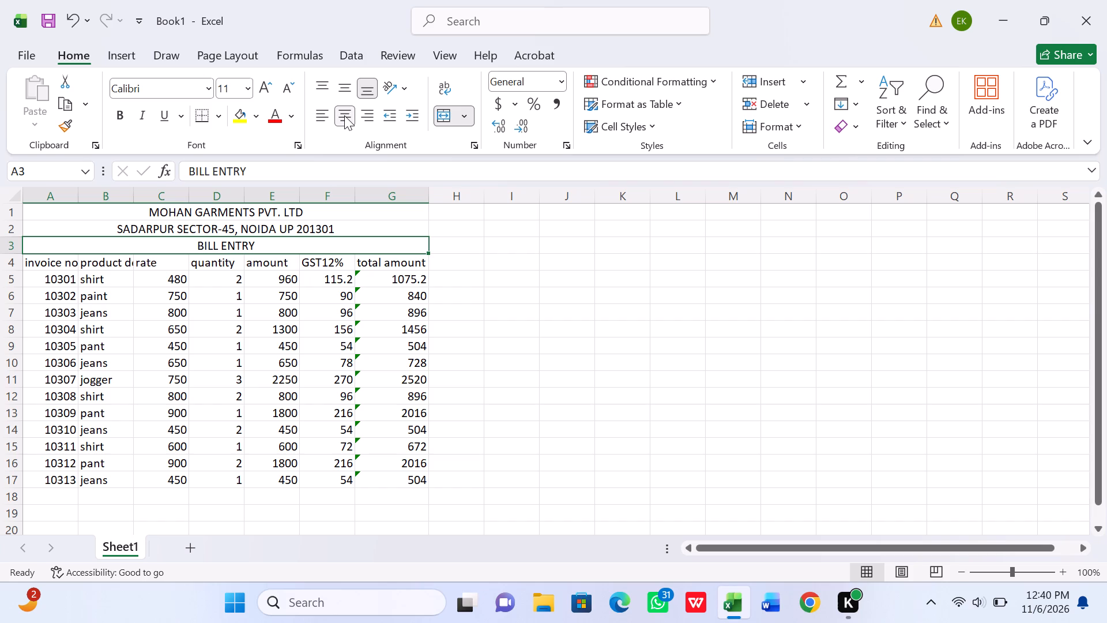
# Fill the company title row and the BILL ENTRY row with the standard green color.
pyautogui.click(267, 214)
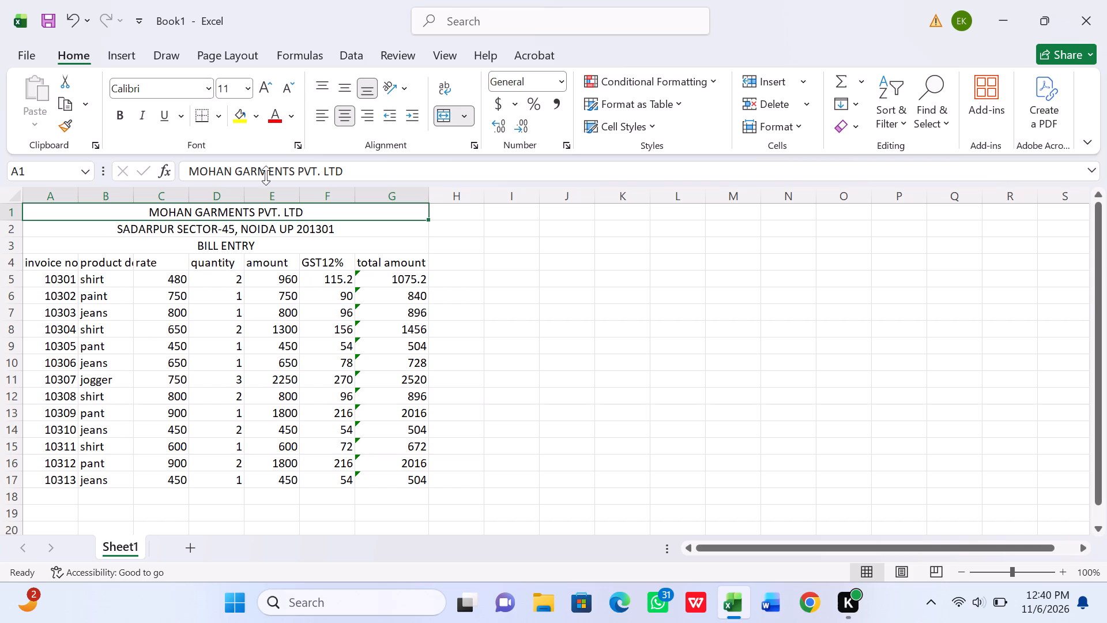
pyautogui.click(257, 115)
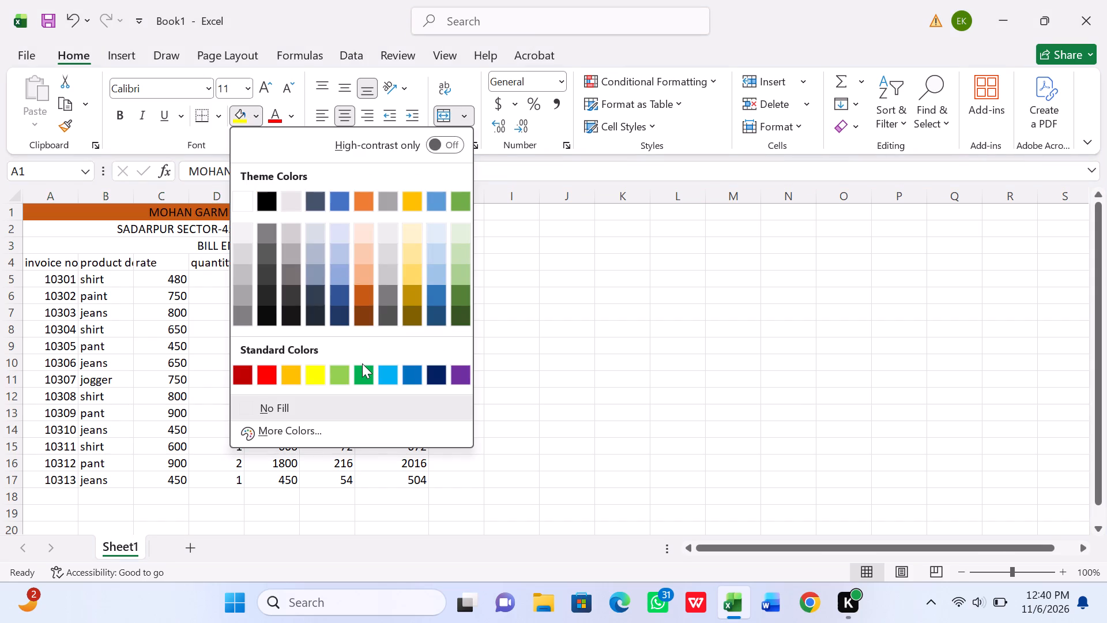
pyautogui.click(367, 378)
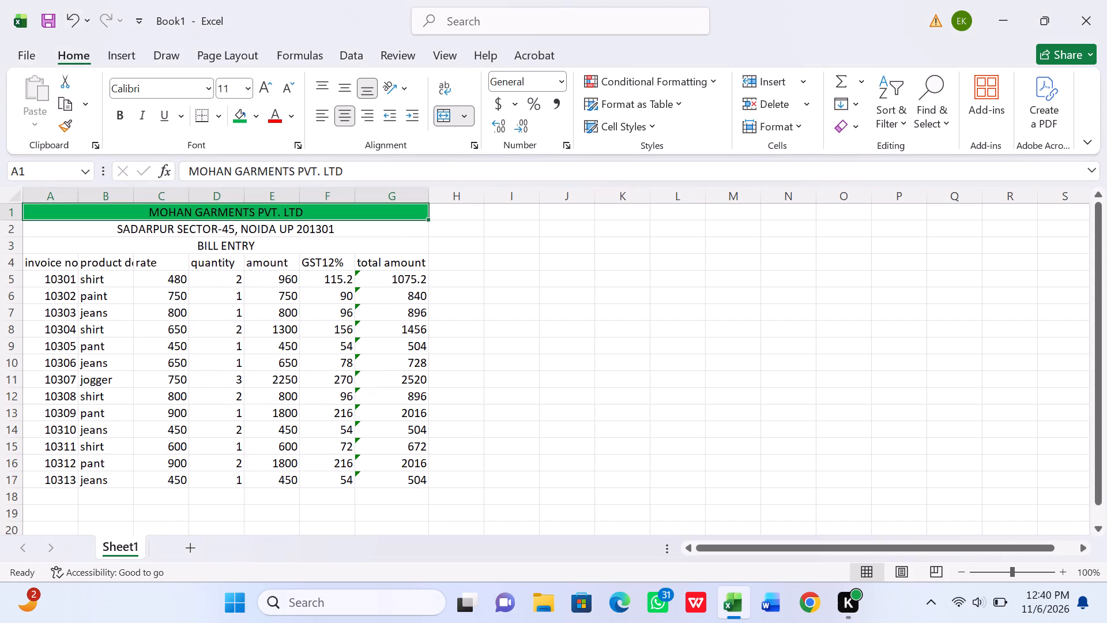
pyautogui.click(312, 247)
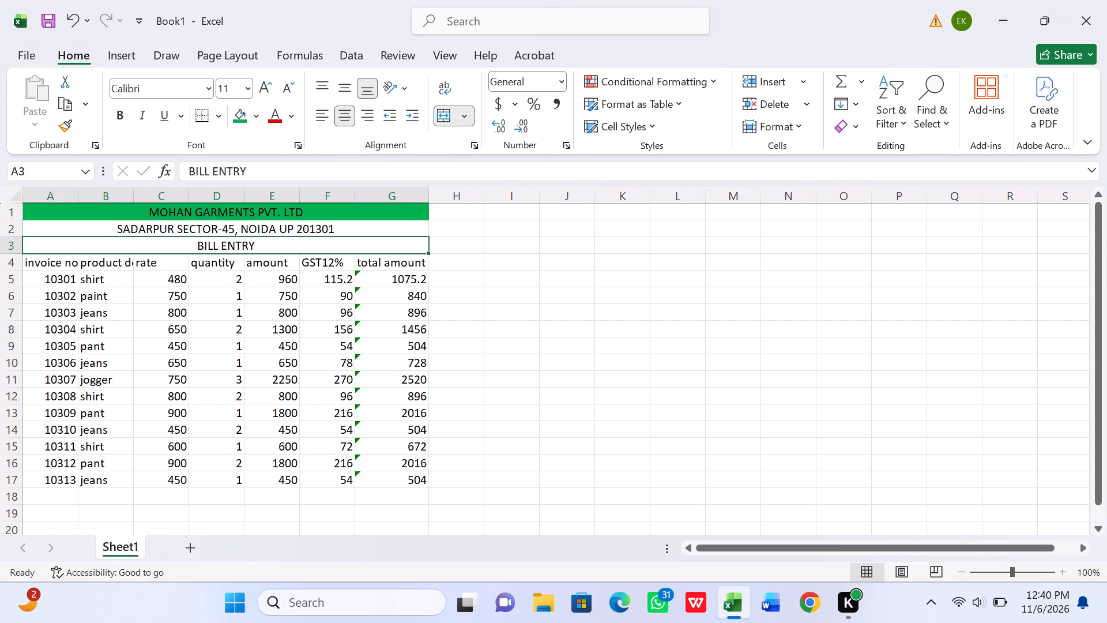
pyautogui.click(255, 116)
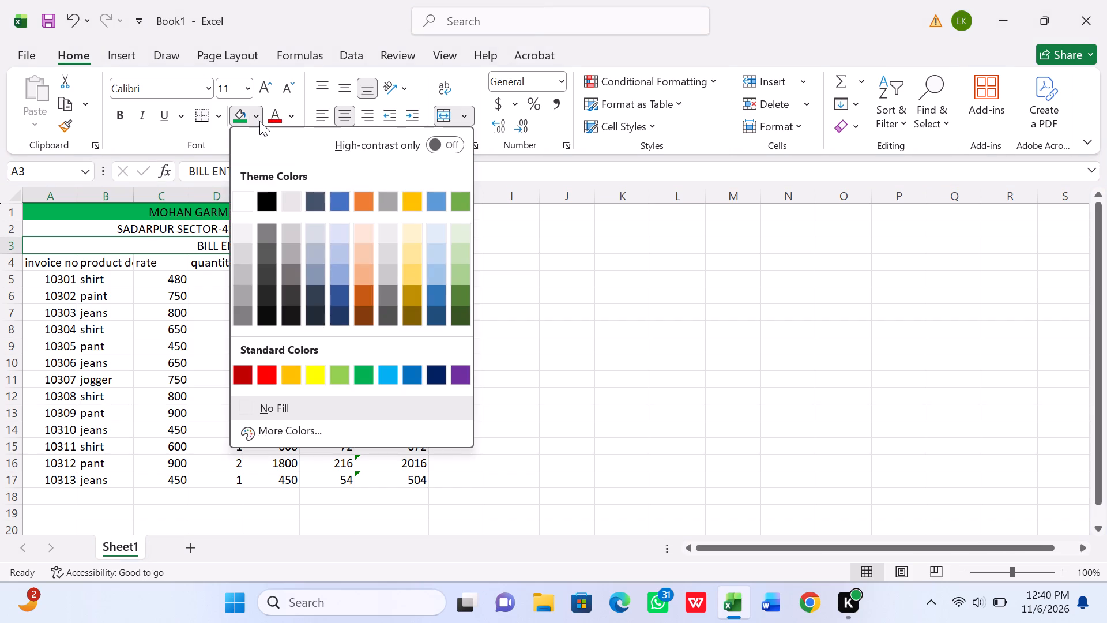
pyautogui.click(360, 363)
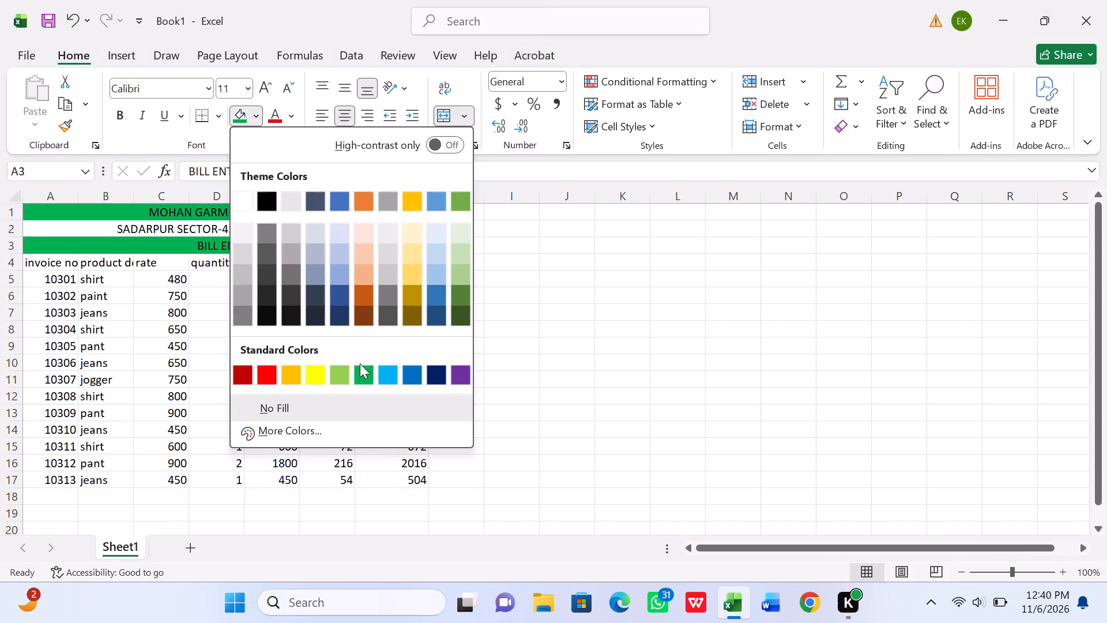
pyautogui.click(360, 363)
pyautogui.click(362, 373)
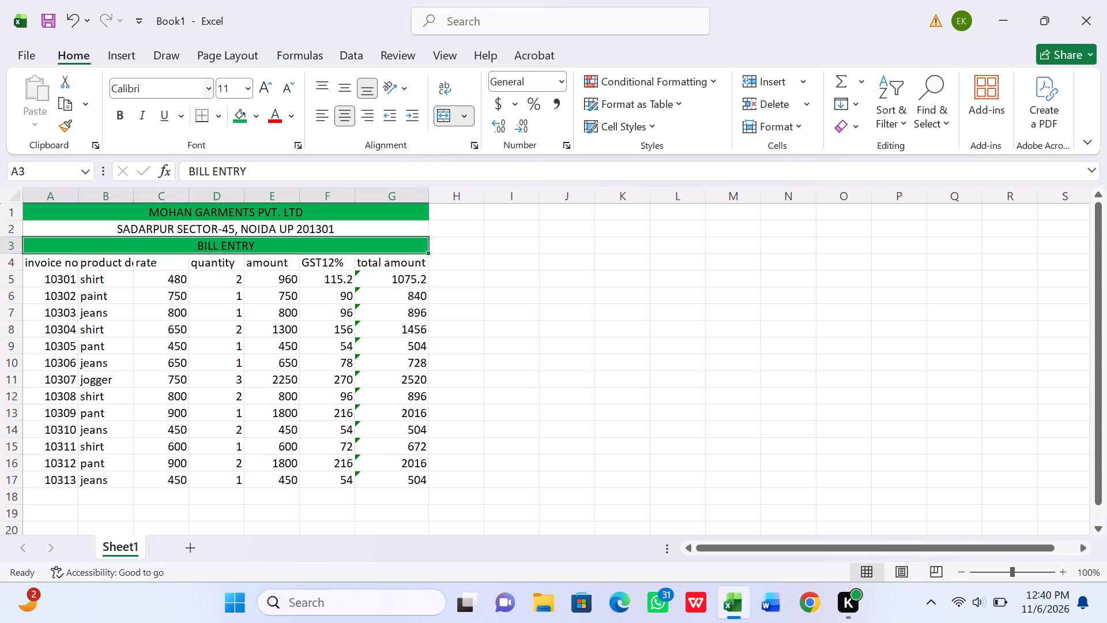
# Set the font size of the BILL ENTRY heading to 16.
pyautogui.click(247, 88)
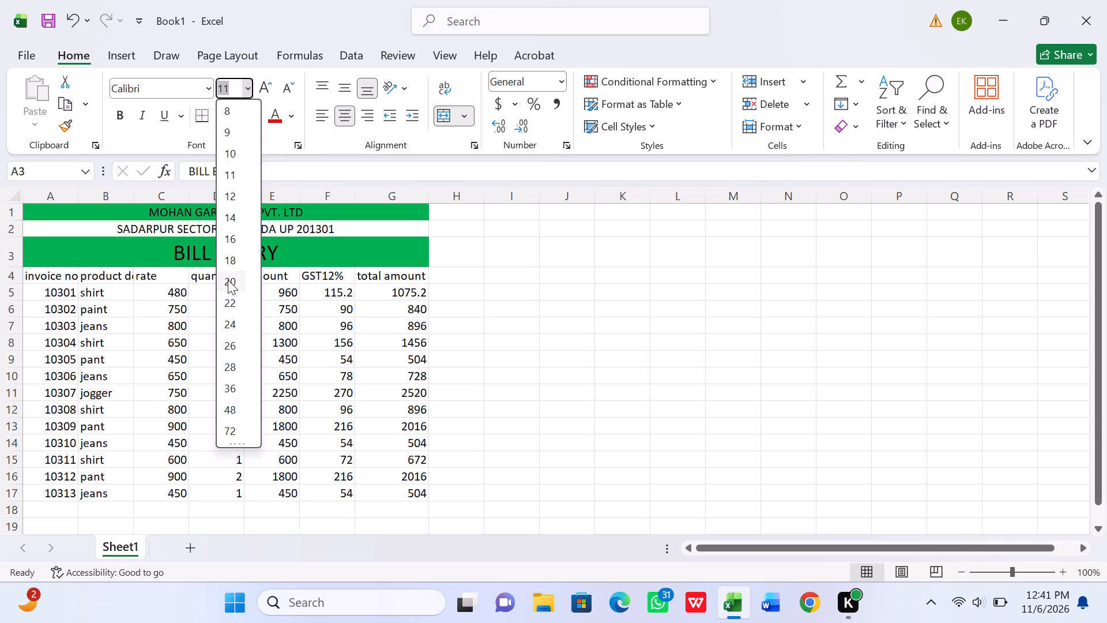
pyautogui.click(231, 239)
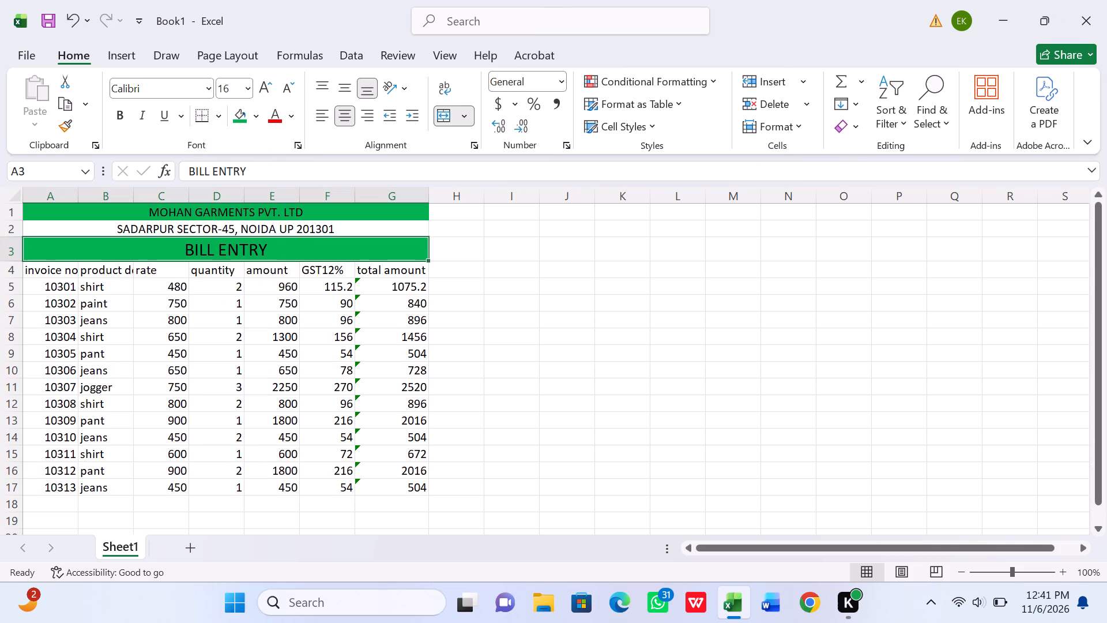
pyautogui.click(472, 287)
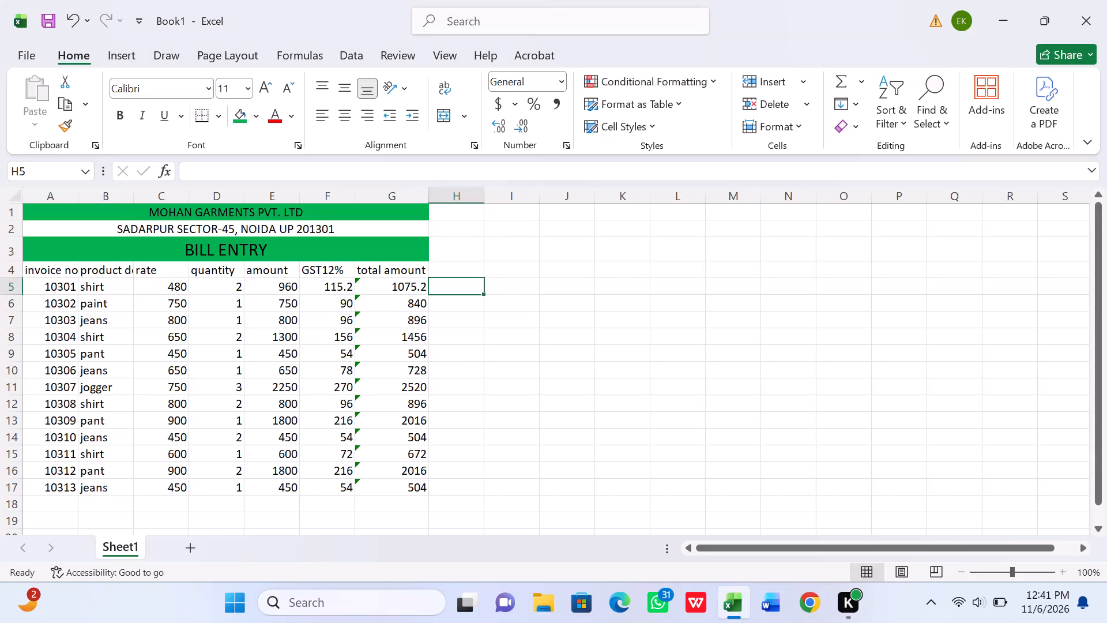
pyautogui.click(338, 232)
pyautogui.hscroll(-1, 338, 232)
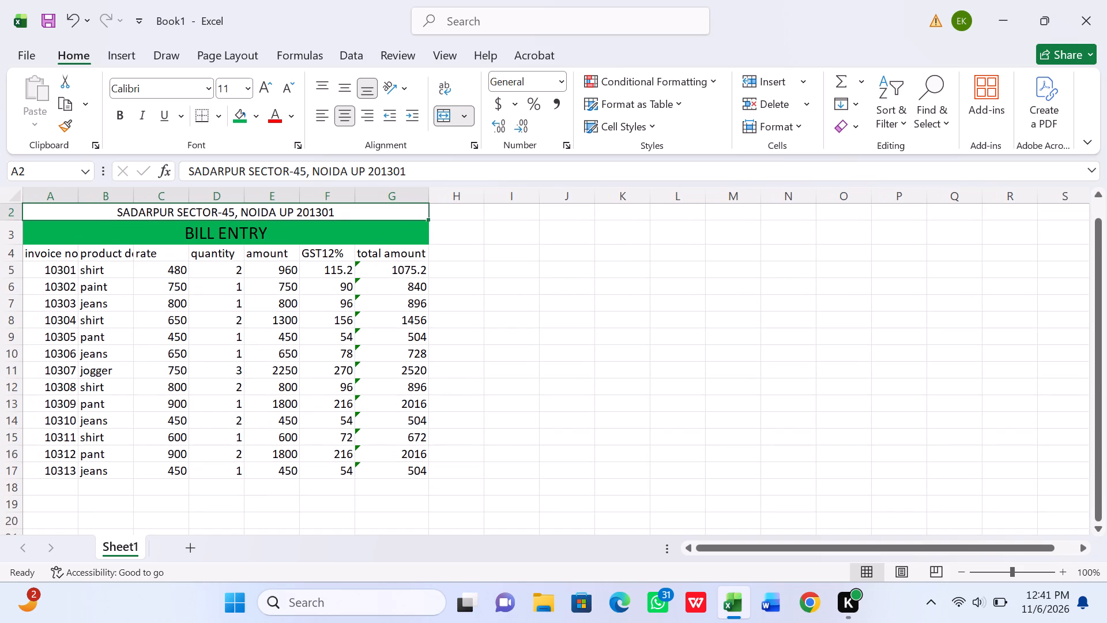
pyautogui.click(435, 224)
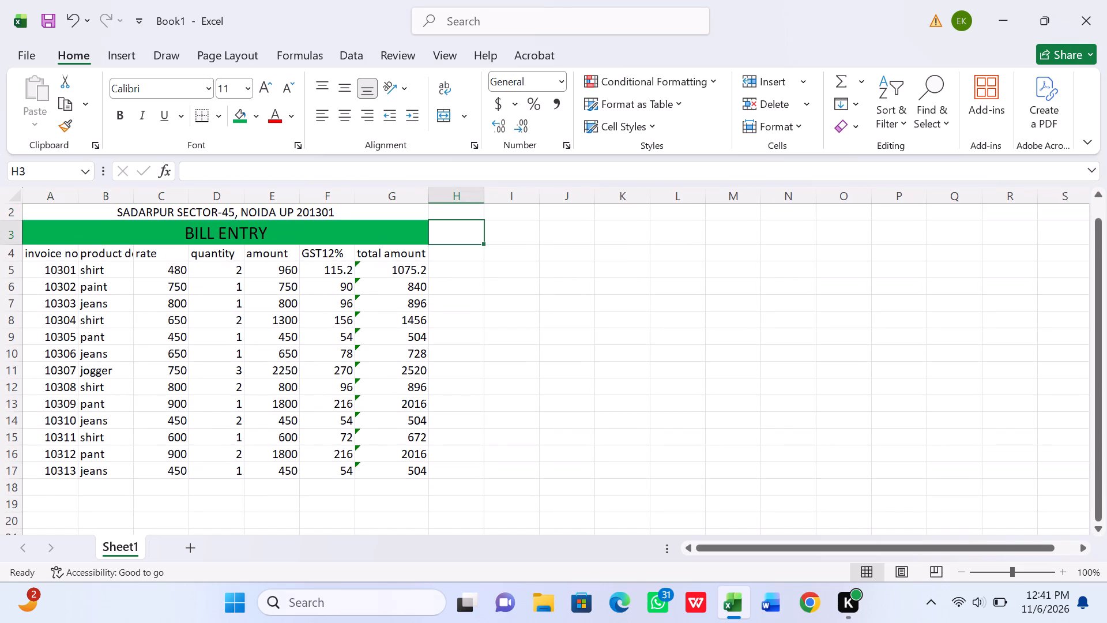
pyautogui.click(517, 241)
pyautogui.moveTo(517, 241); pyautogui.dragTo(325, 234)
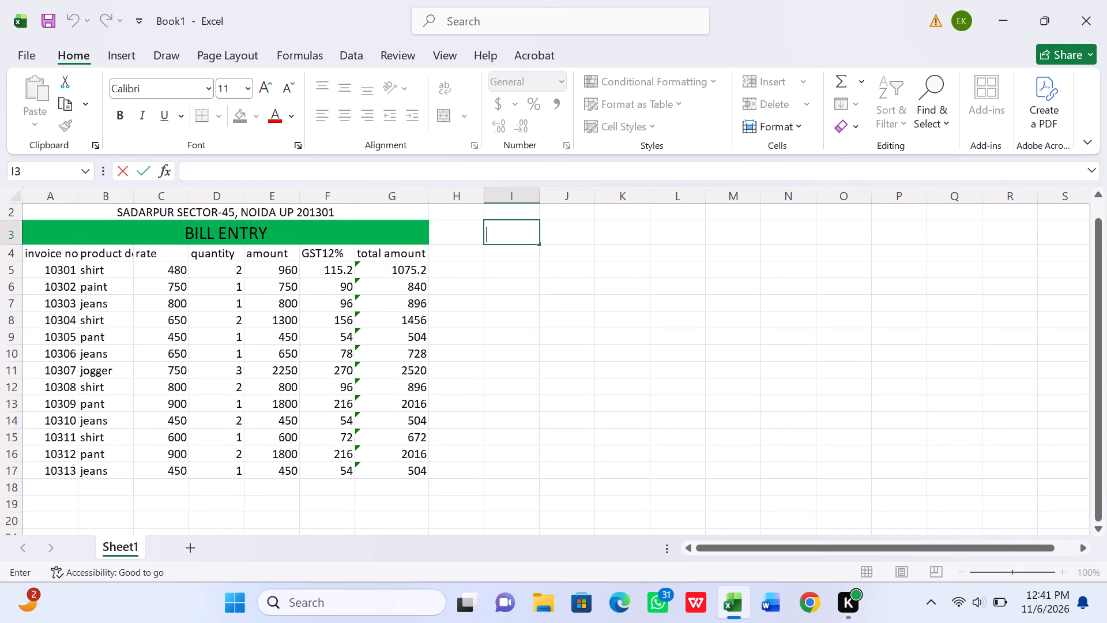
# Make the column headings in A4 to G4, from invoice no to total amount, bold.
pyautogui.moveTo(36, 251); pyautogui.dragTo(322, 260)
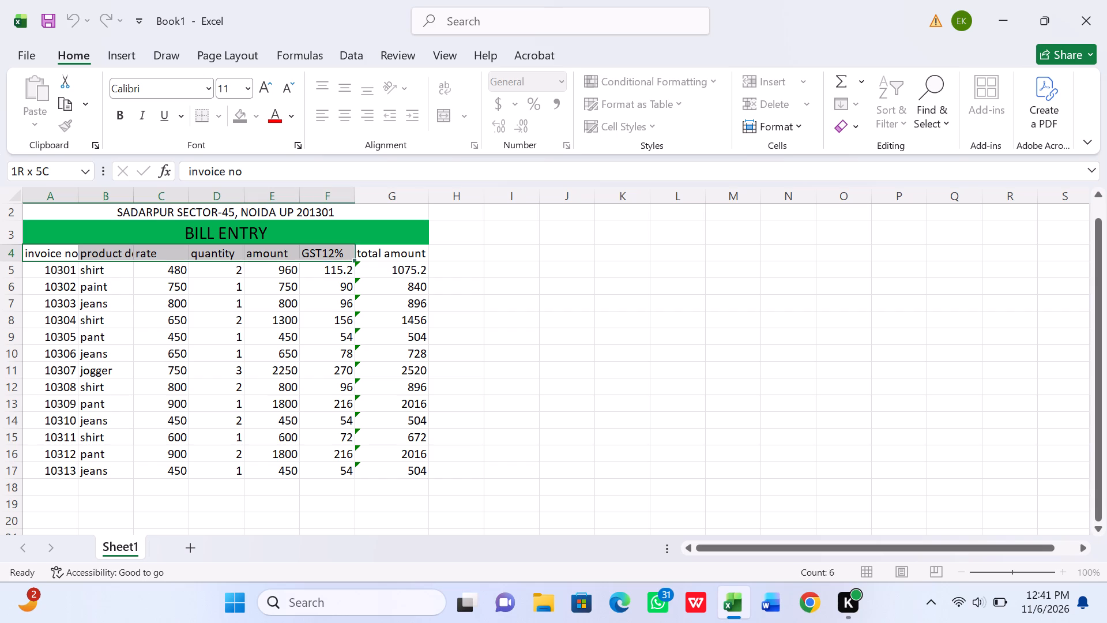
pyautogui.moveTo(322, 260); pyautogui.dragTo(417, 257)
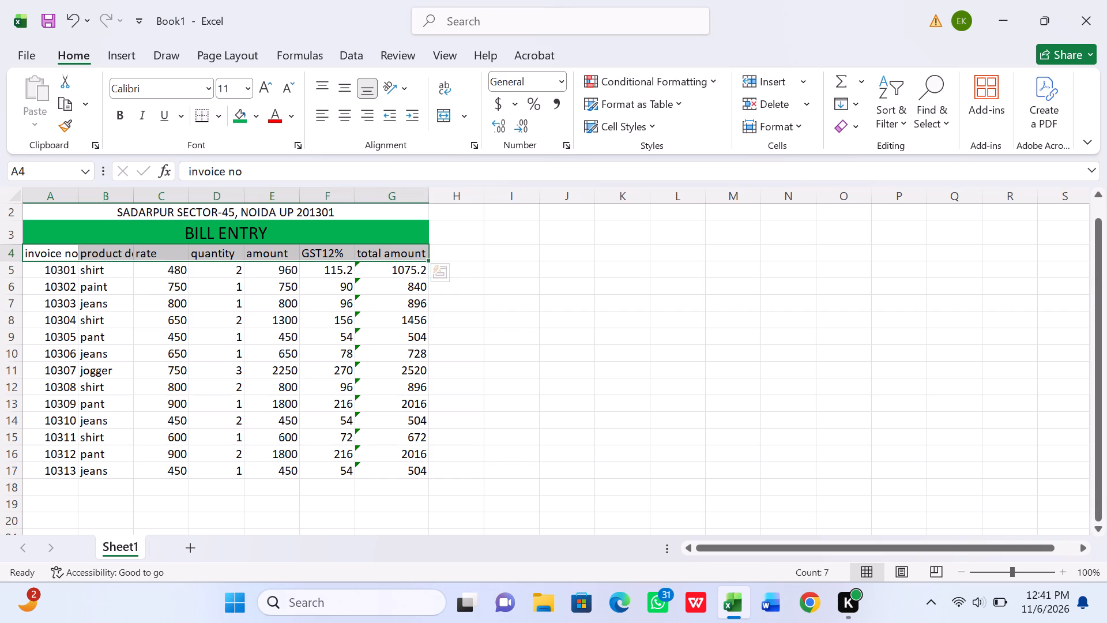
pyautogui.click(119, 112)
pyautogui.click(477, 276)
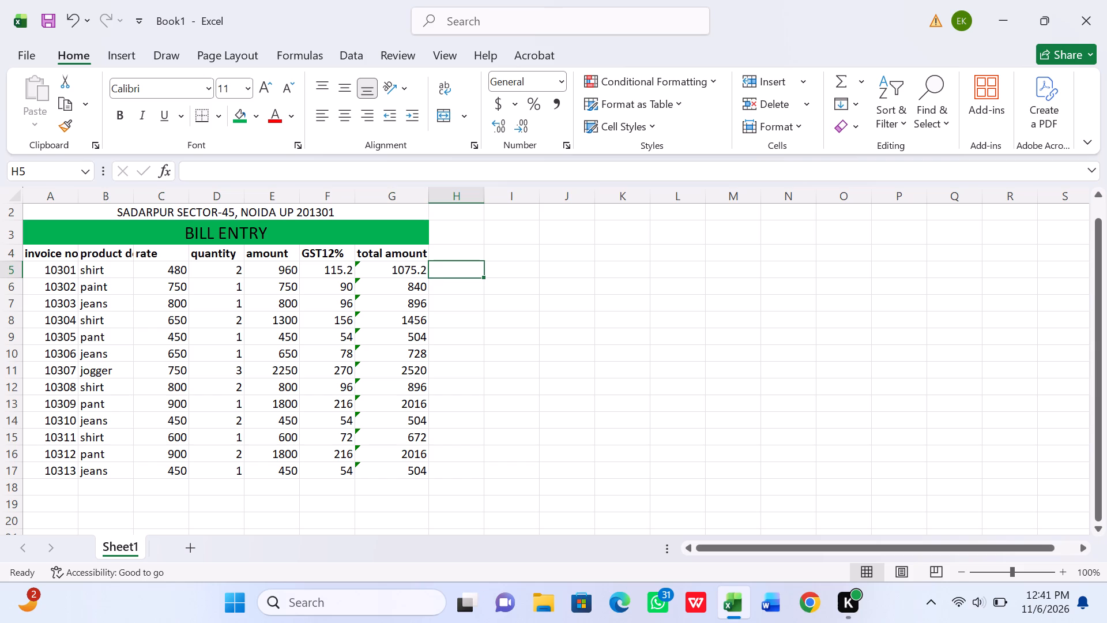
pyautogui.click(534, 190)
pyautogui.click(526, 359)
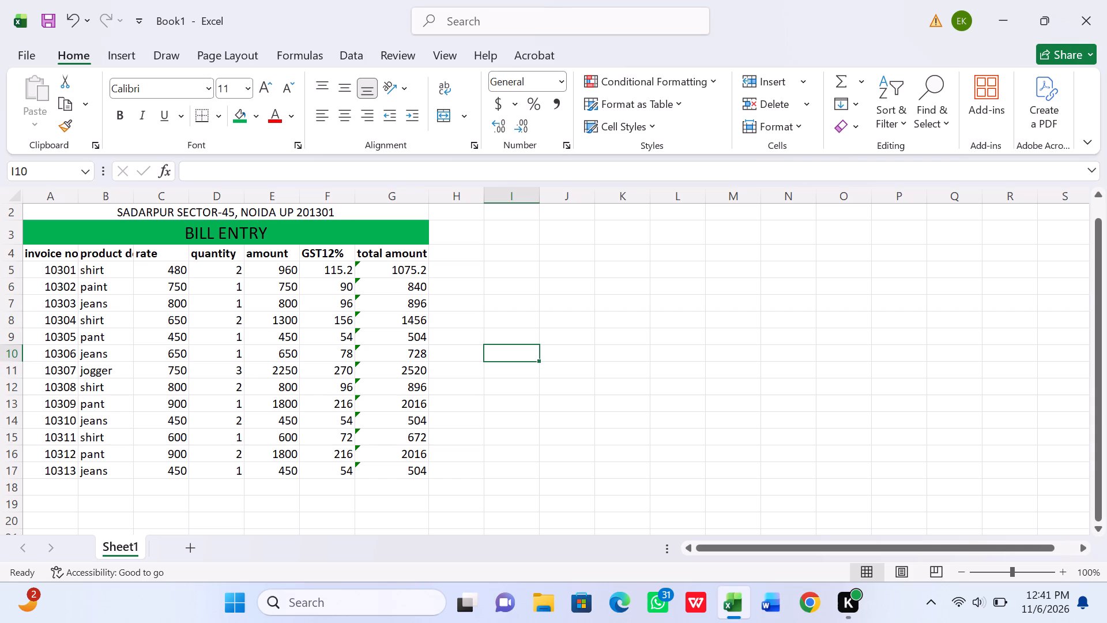
# Toggle bold formatting on the total amount column, cells G4 to G17.
pyautogui.moveTo(415, 258); pyautogui.dragTo(437, 392)
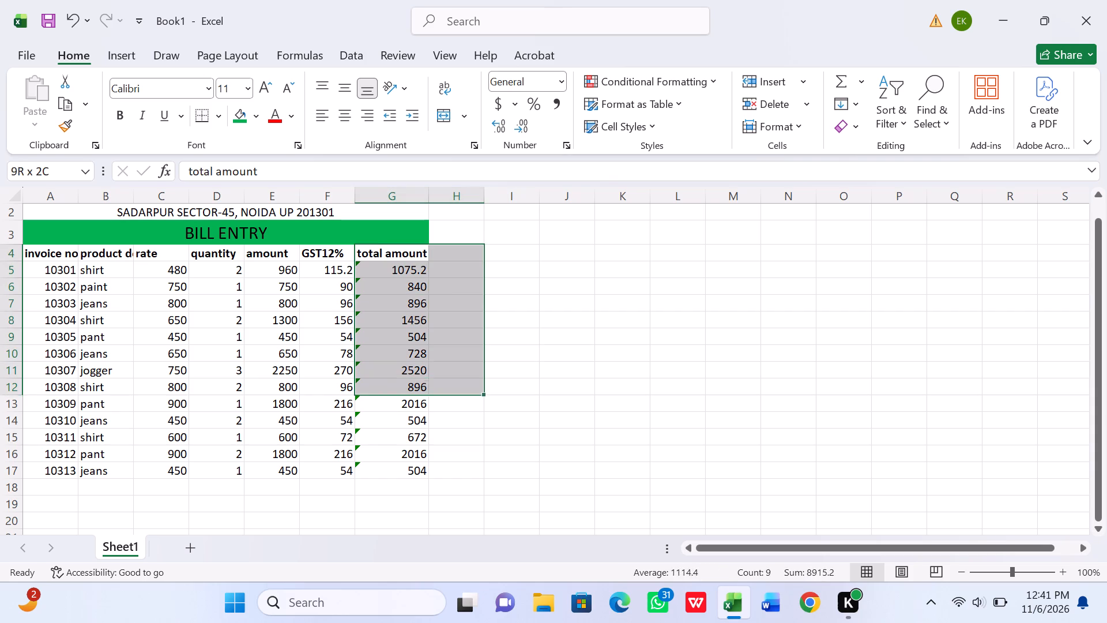
pyautogui.moveTo(437, 392); pyautogui.dragTo(427, 468)
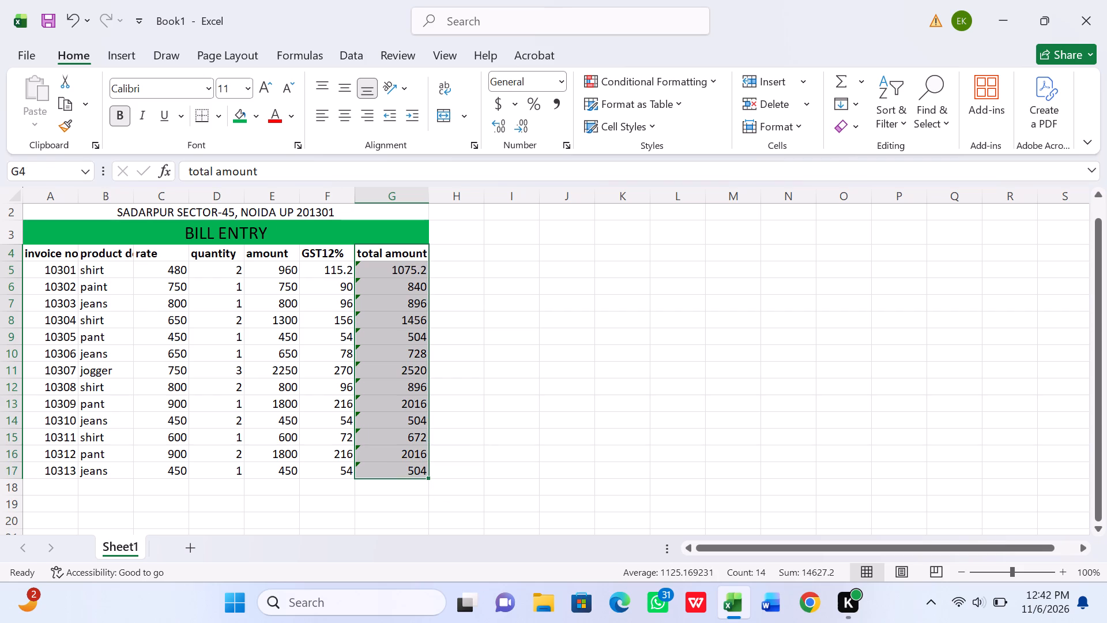
pyautogui.click(125, 117)
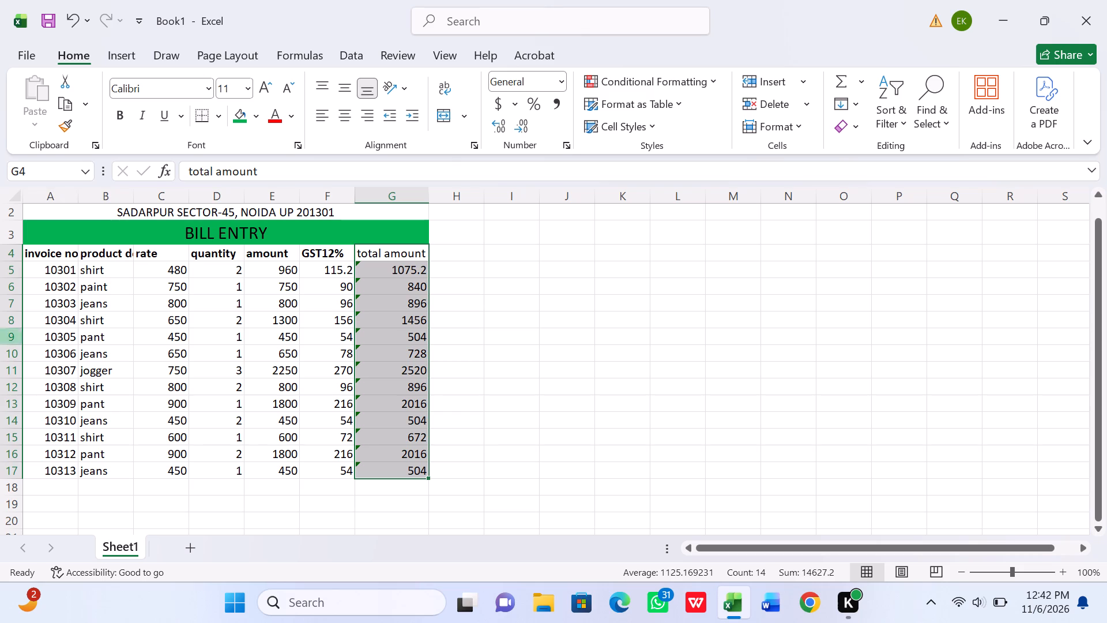
pyautogui.click(517, 343)
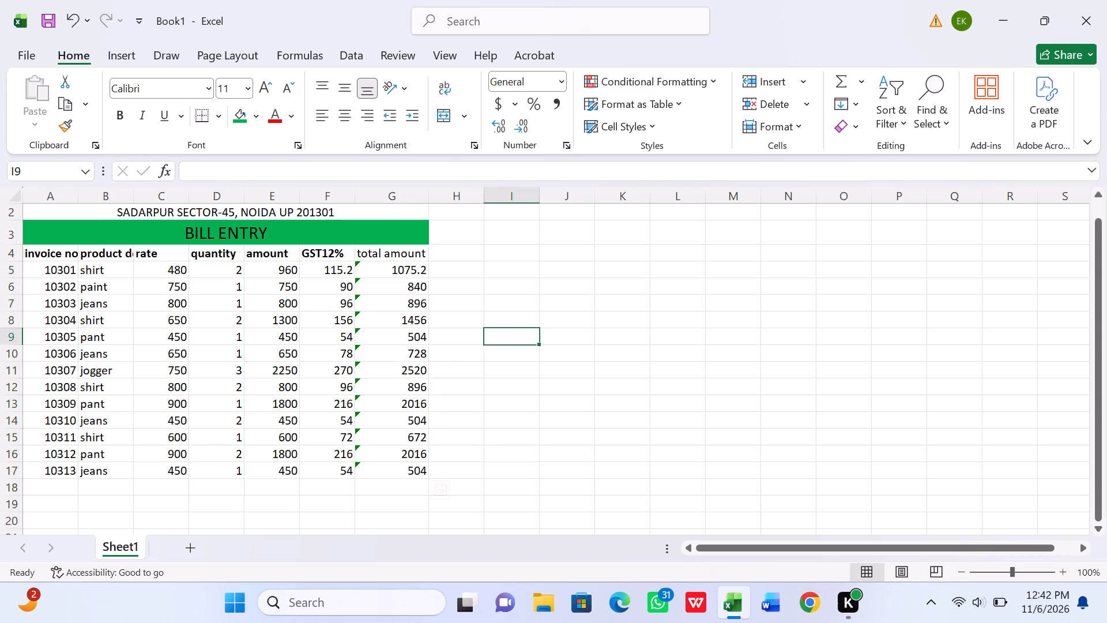
pyautogui.click(270, 487)
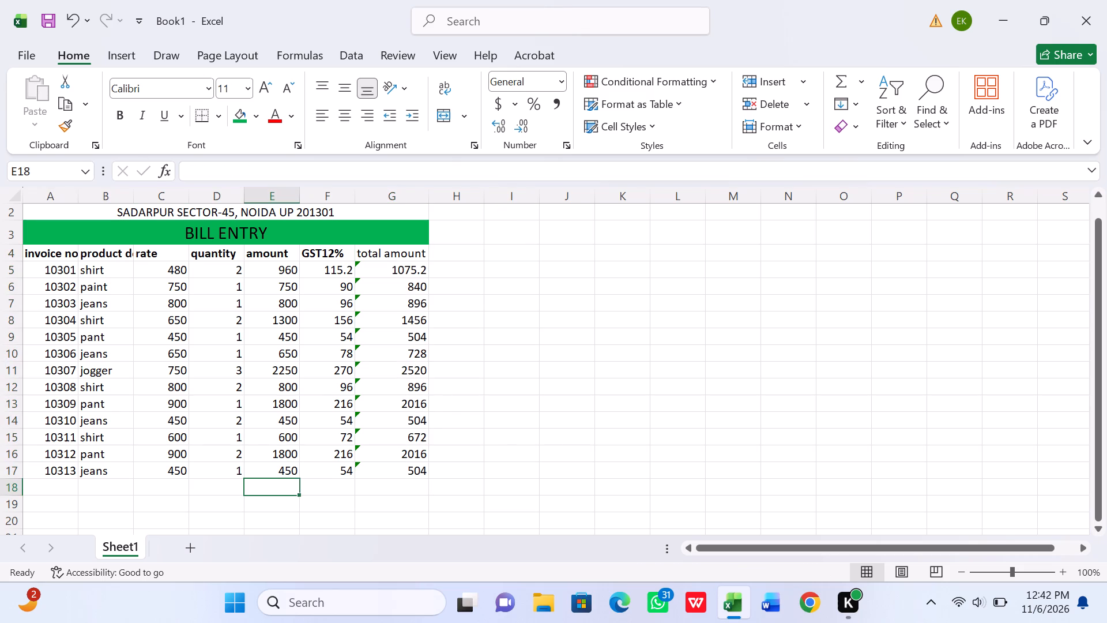
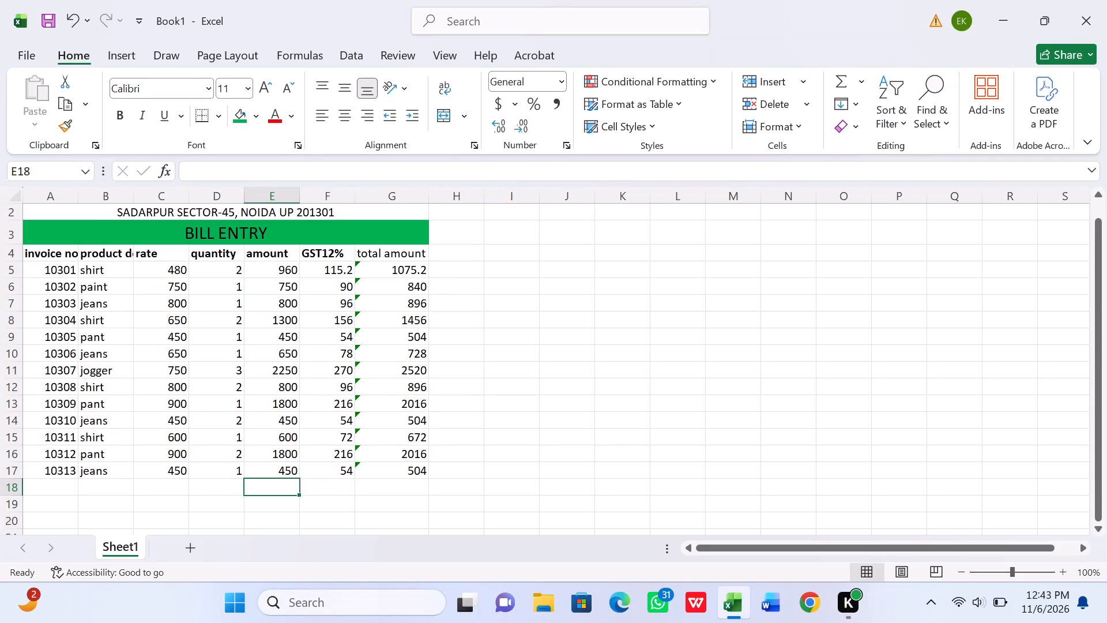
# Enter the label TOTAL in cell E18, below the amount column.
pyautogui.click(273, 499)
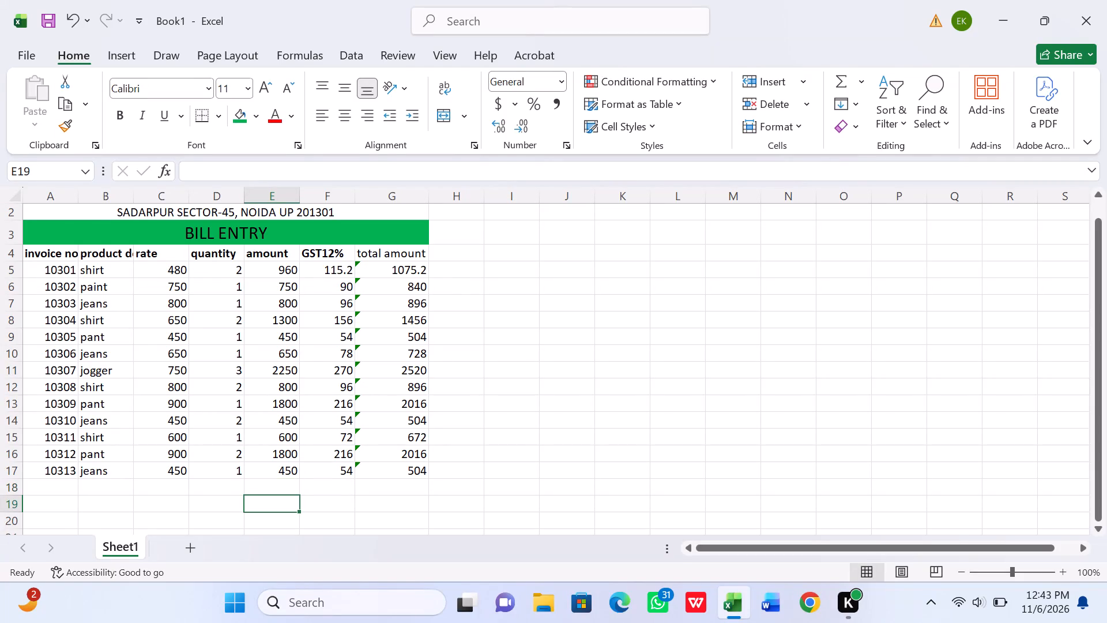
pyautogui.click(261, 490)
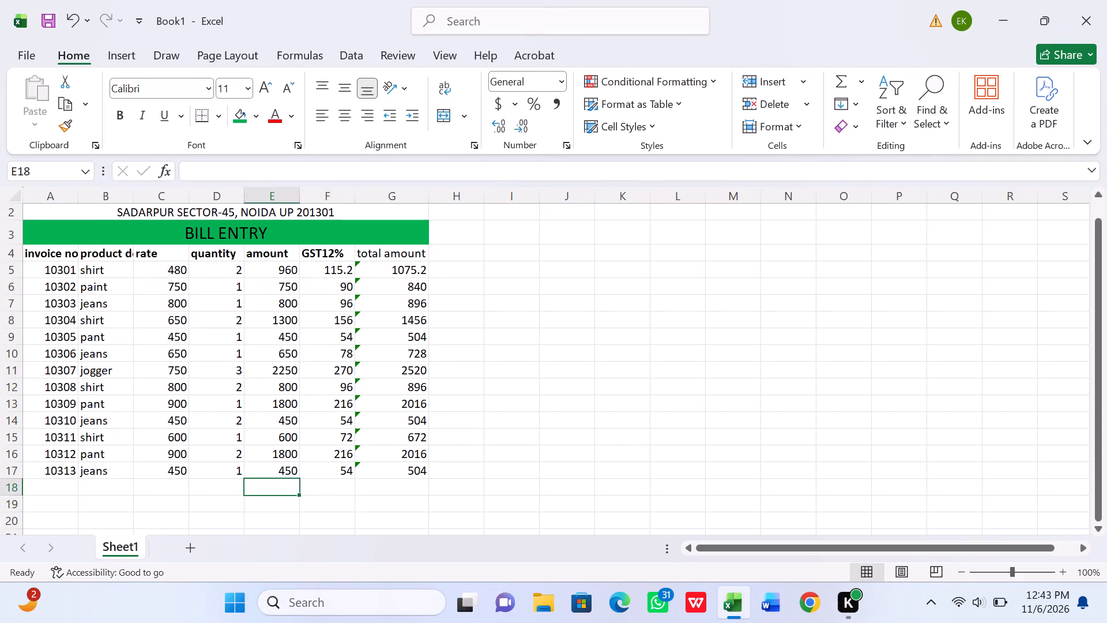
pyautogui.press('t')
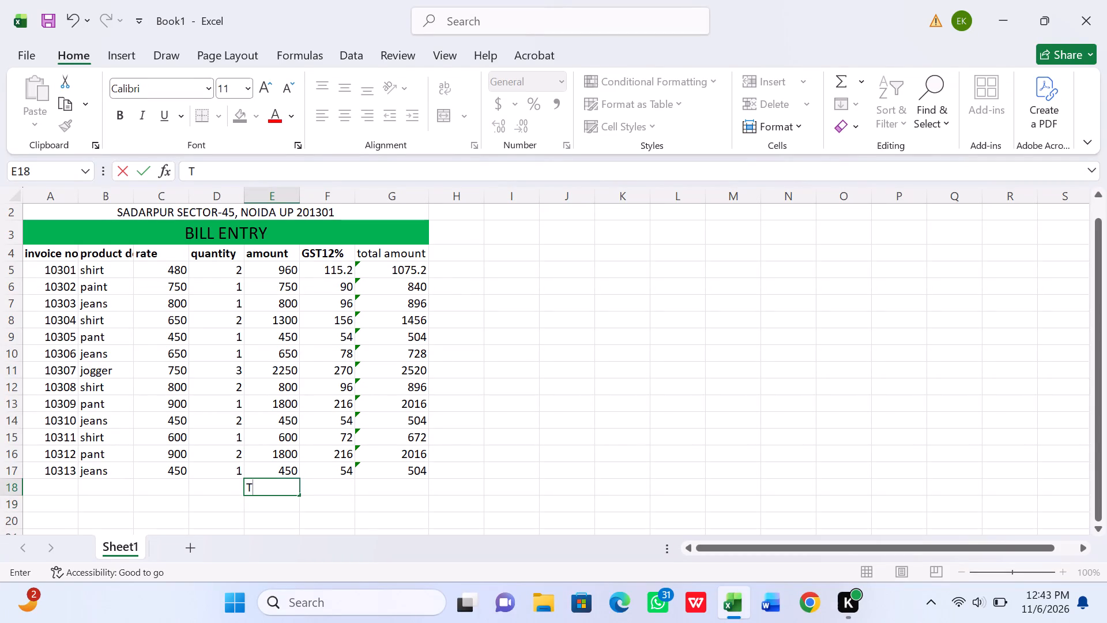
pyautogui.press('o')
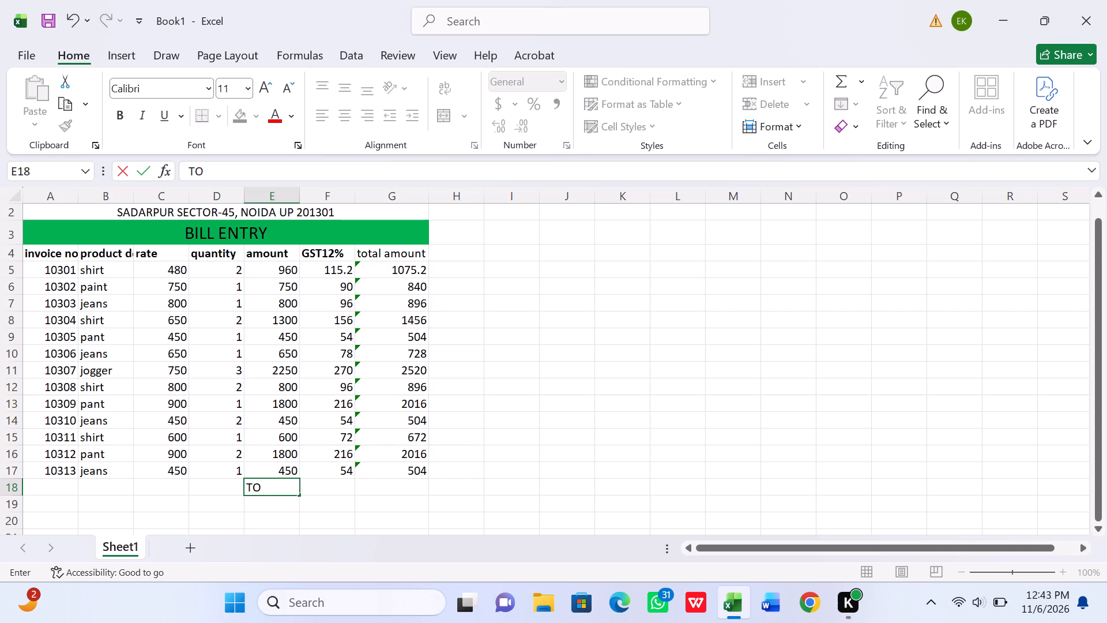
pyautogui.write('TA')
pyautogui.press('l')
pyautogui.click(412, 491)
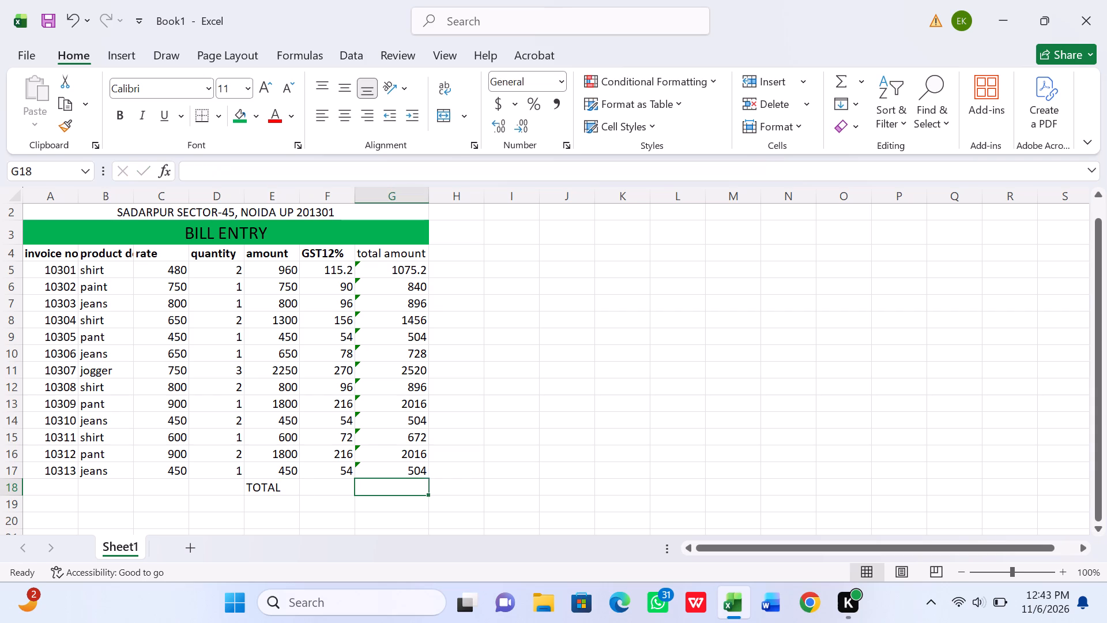
# Enter a formula referencing F1 in cell G18, below the total amount column.
pyautogui.click(384, 481)
pyautogui.press('Return')
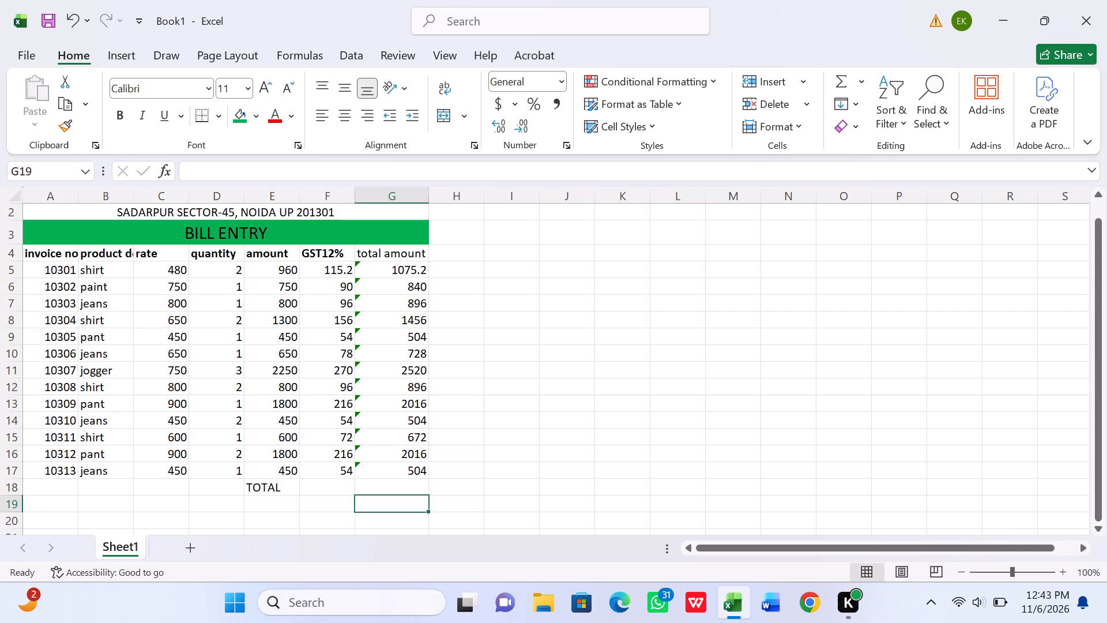
pyautogui.click(405, 481)
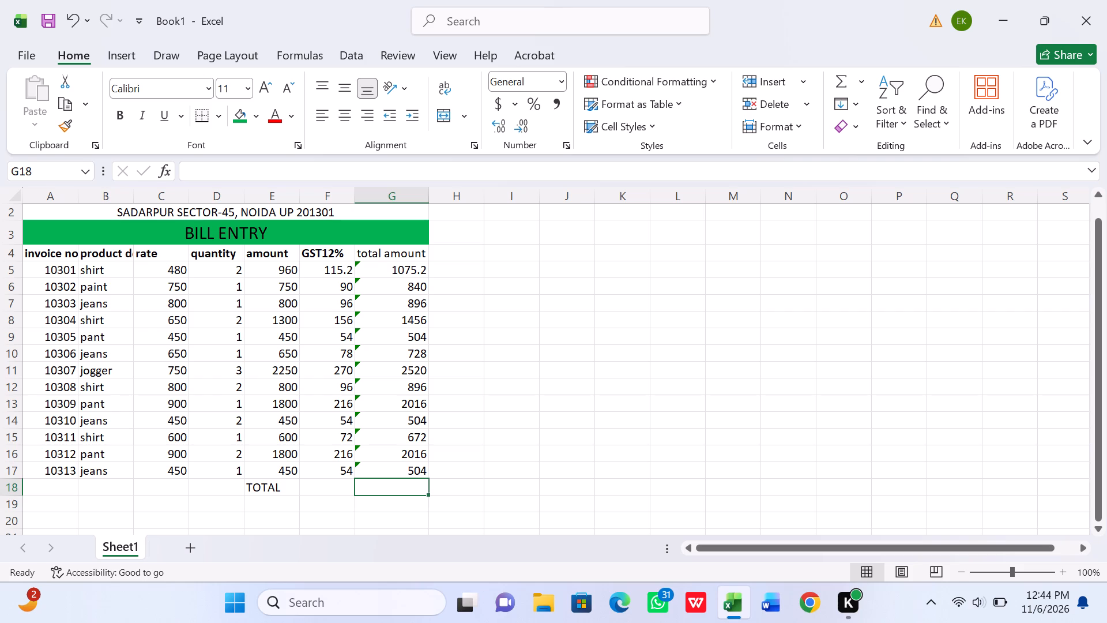
pyautogui.press('=')
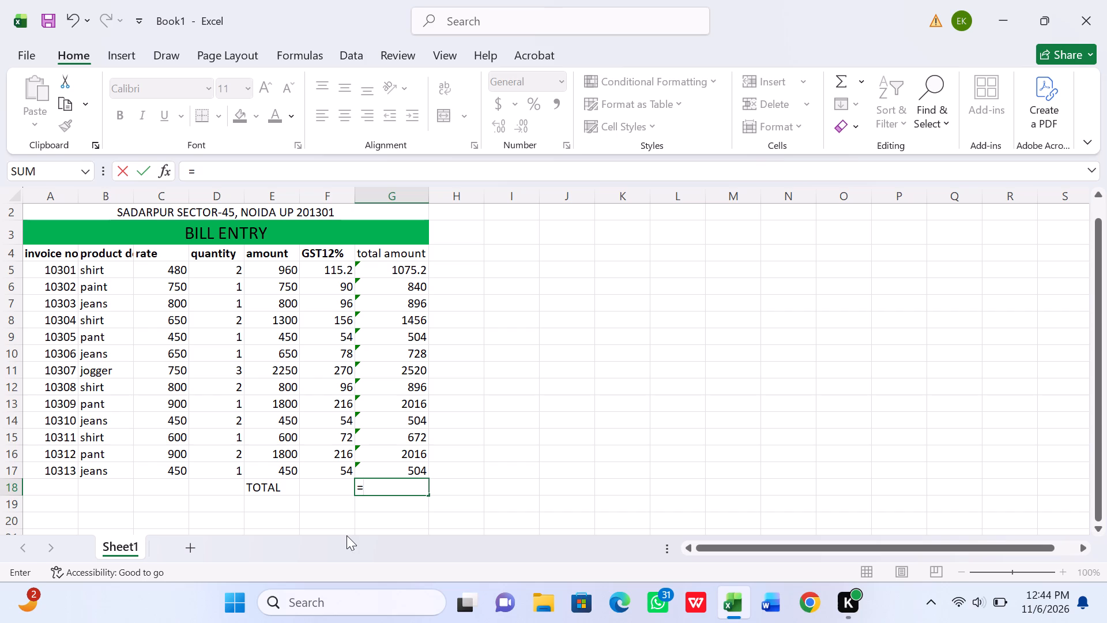
pyautogui.click(378, 491)
pyautogui.moveTo(265, 482); pyautogui.dragTo(301, 483)
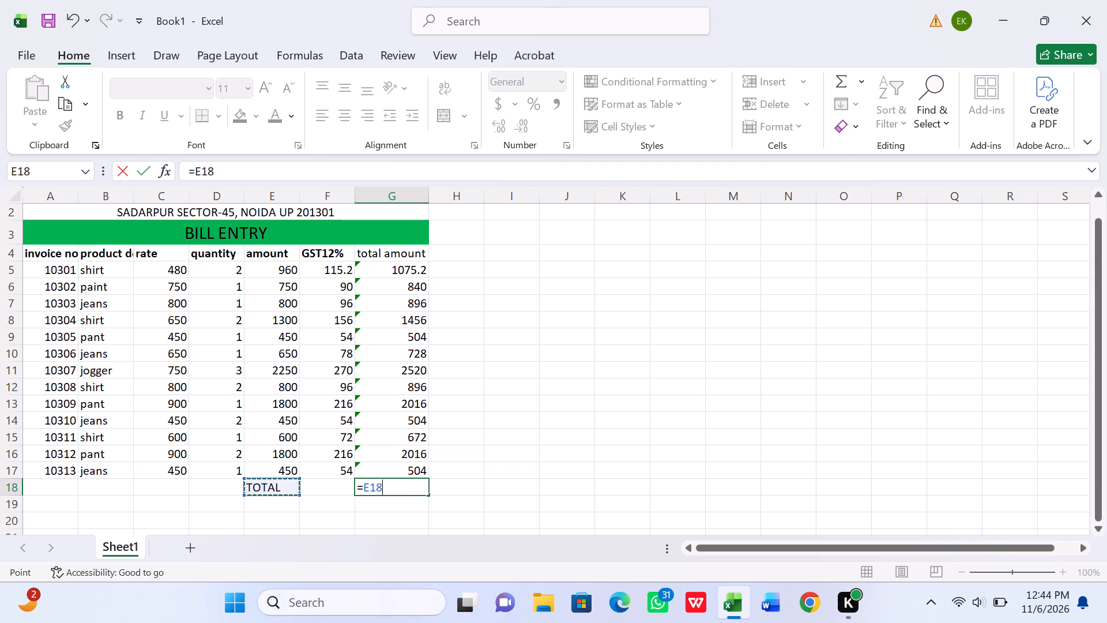
pyautogui.moveTo(301, 483); pyautogui.dragTo(325, 483)
pyautogui.click(455, 17)
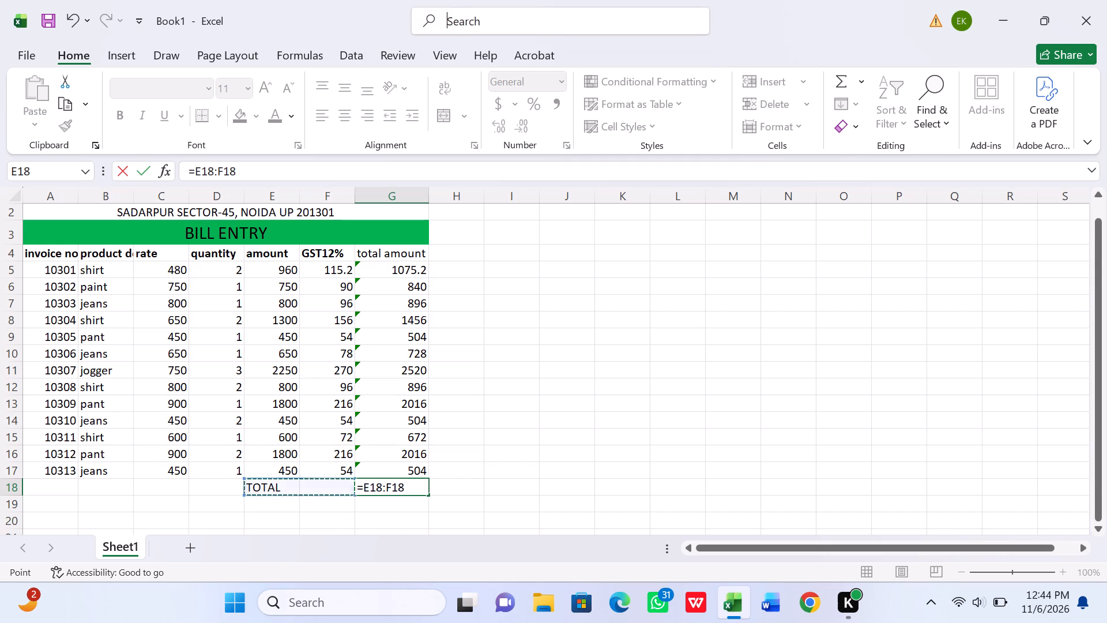
pyautogui.click(455, 17)
pyautogui.click(455, 17)
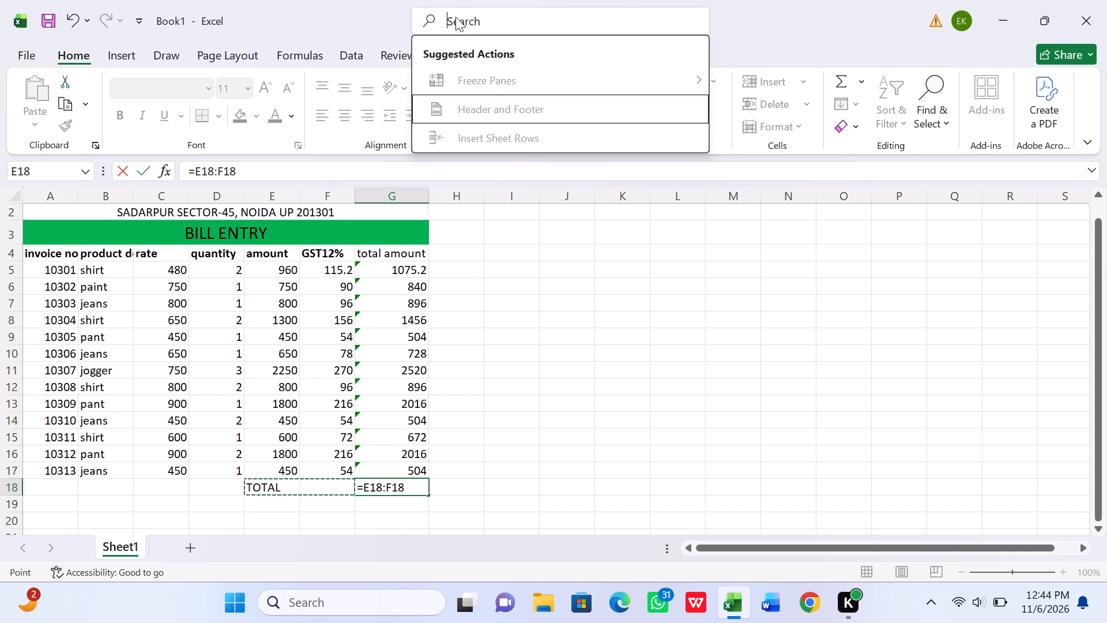
pyautogui.click(432, 490)
pyautogui.click(388, 531)
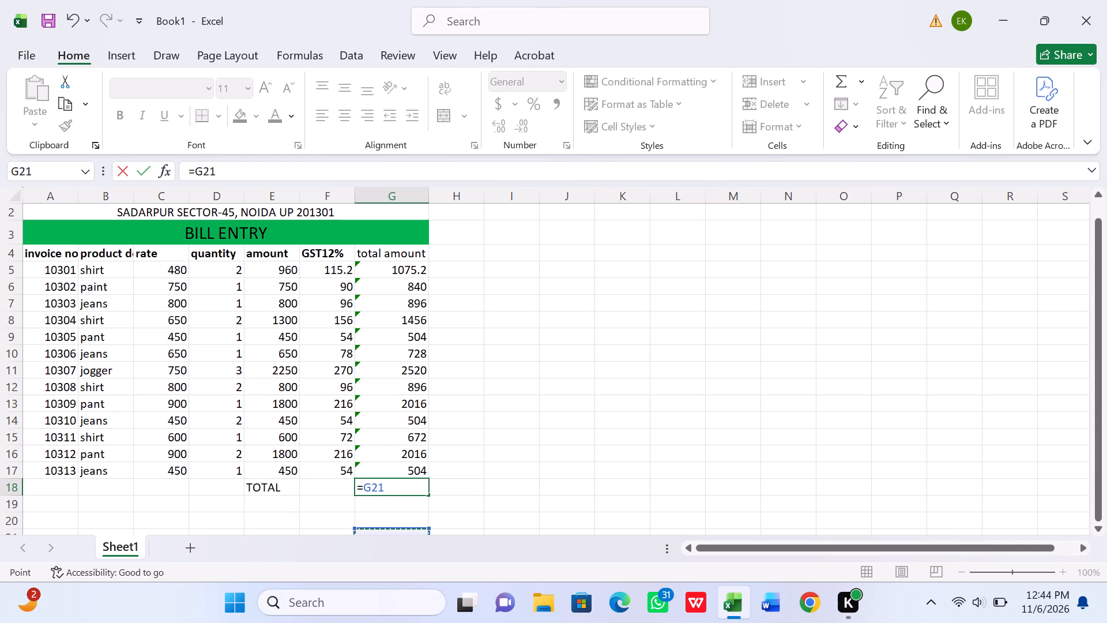
pyautogui.click(323, 487)
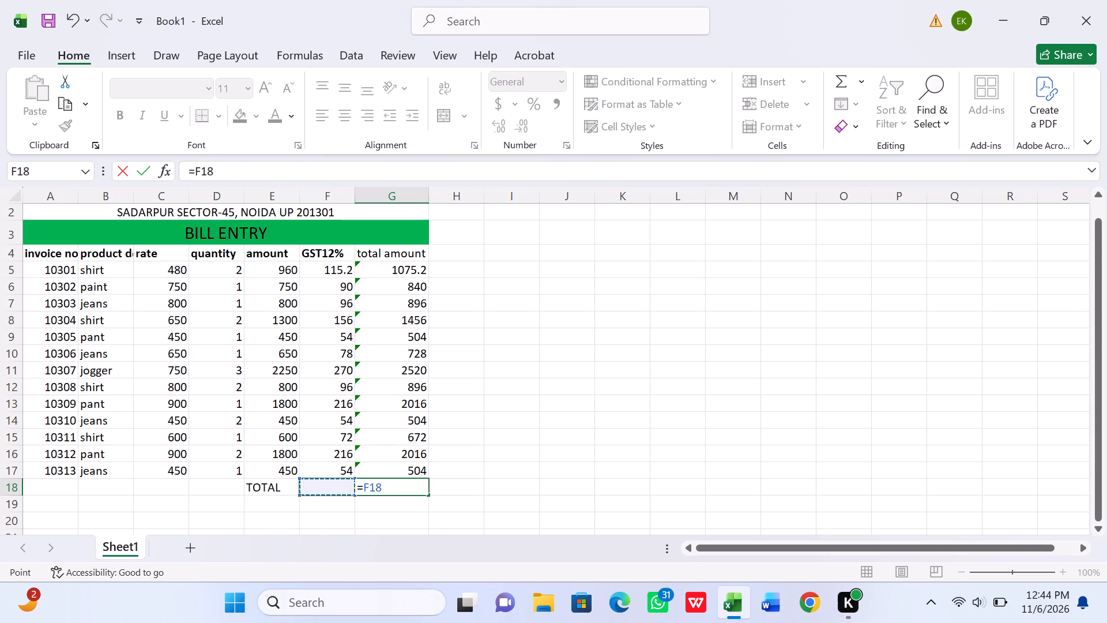
pyautogui.press('BackSpace')
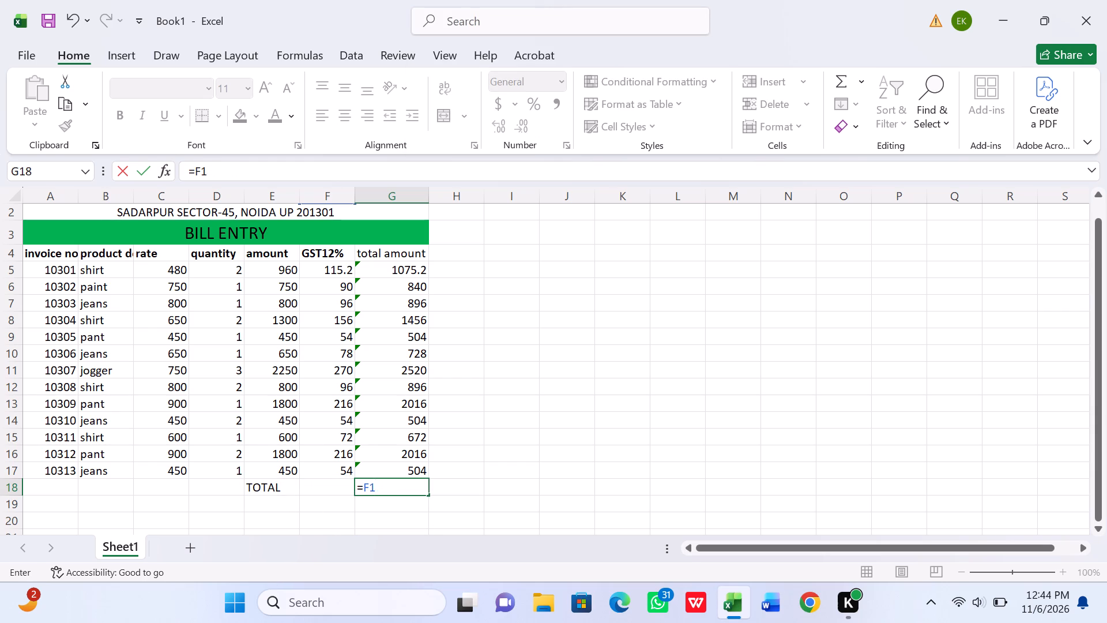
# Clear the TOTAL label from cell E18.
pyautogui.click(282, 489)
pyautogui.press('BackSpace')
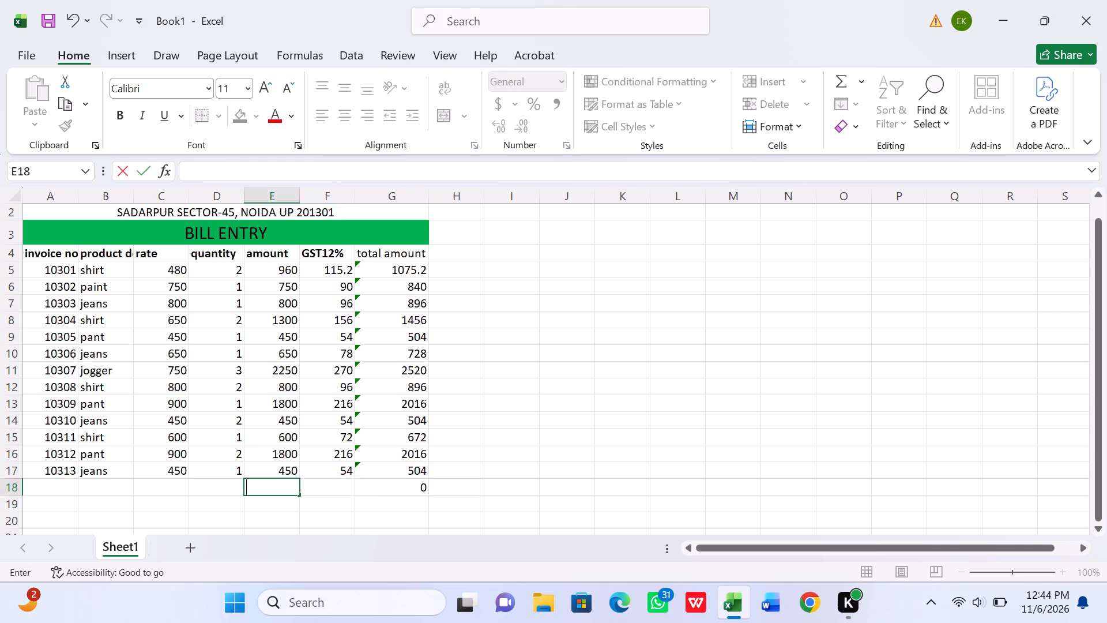
# Merge and center cells E18 and F18 below the amount and GST12% columns.
pyautogui.moveTo(284, 489); pyautogui.dragTo(340, 489)
pyautogui.moveTo(340, 489); pyautogui.dragTo(267, 489)
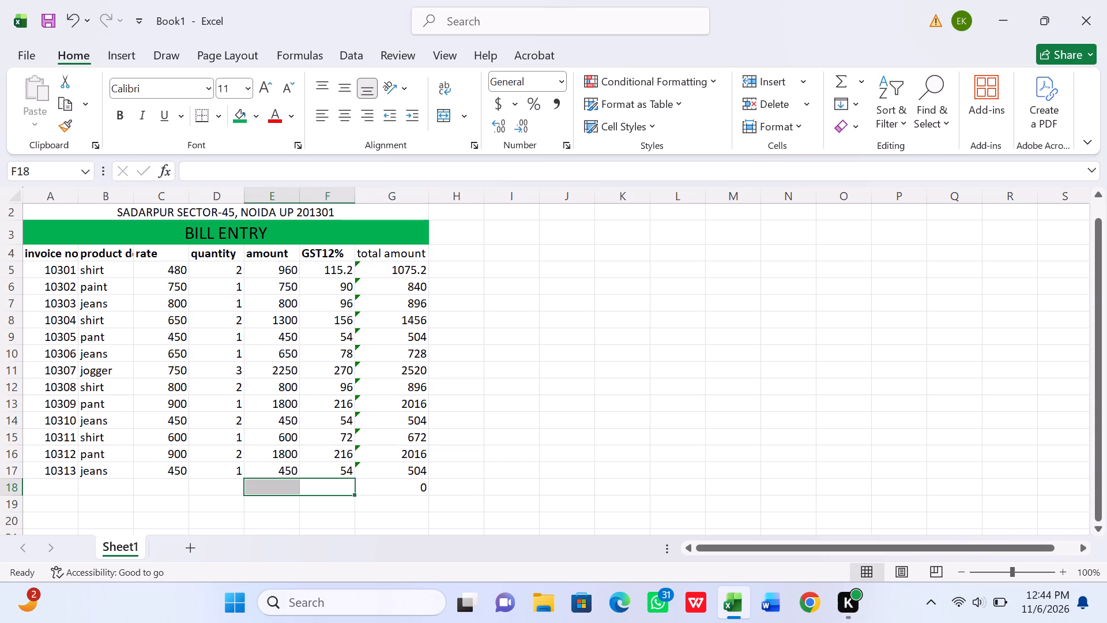
pyautogui.click(484, 12)
pyautogui.click(484, 12)
pyautogui.click(431, 13)
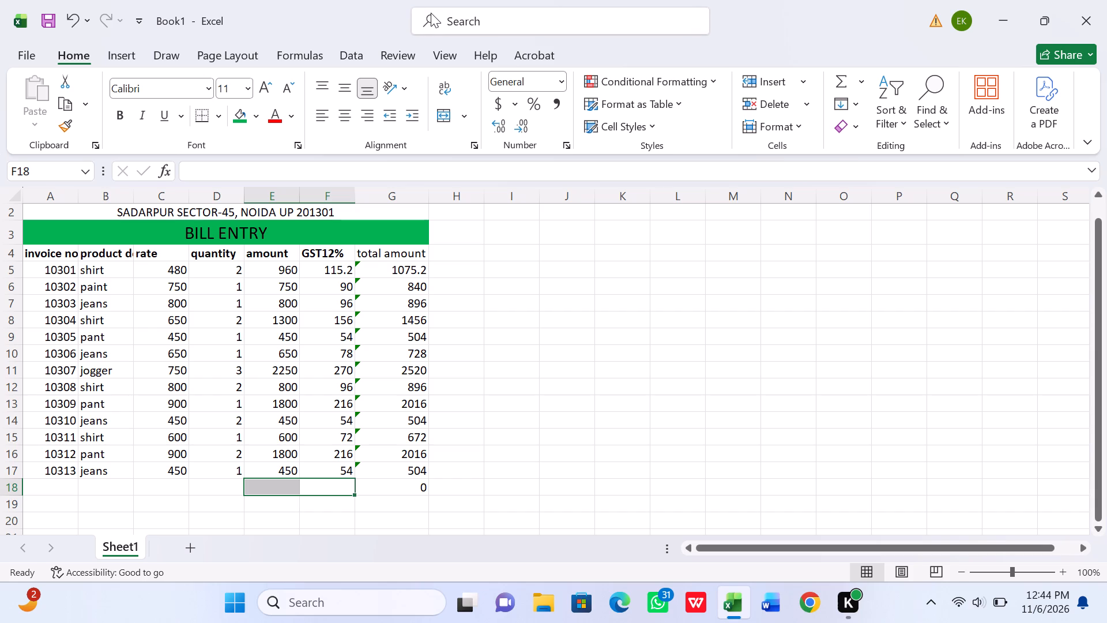
pyautogui.click(431, 13)
pyautogui.click(431, 13)
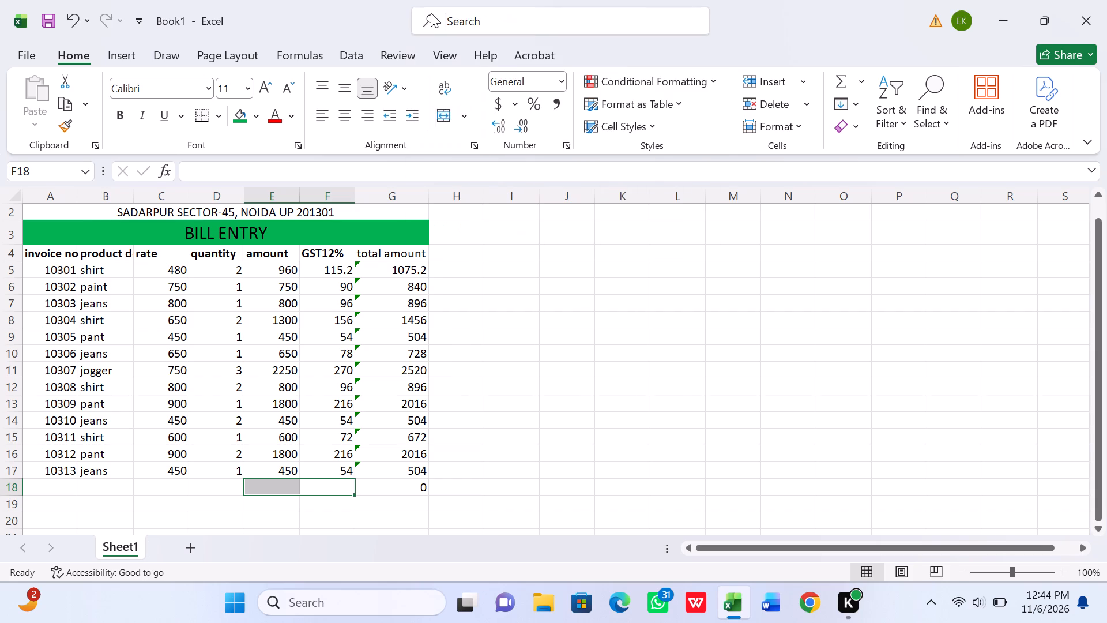
pyautogui.click(431, 13)
pyautogui.click(447, 16)
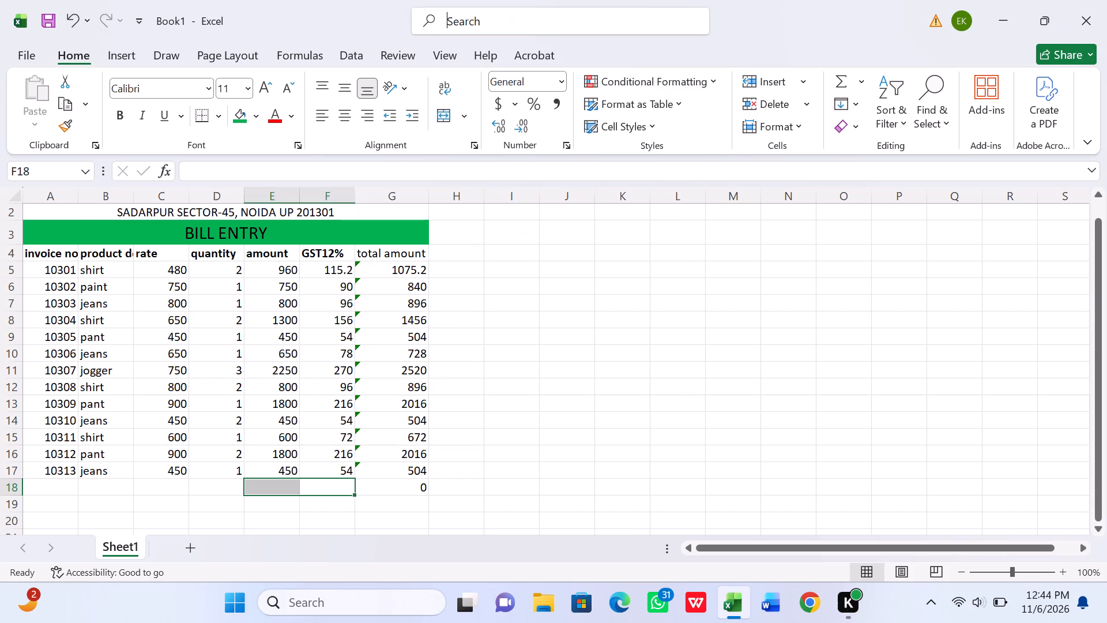
pyautogui.click(447, 16)
pyautogui.click(447, 16)
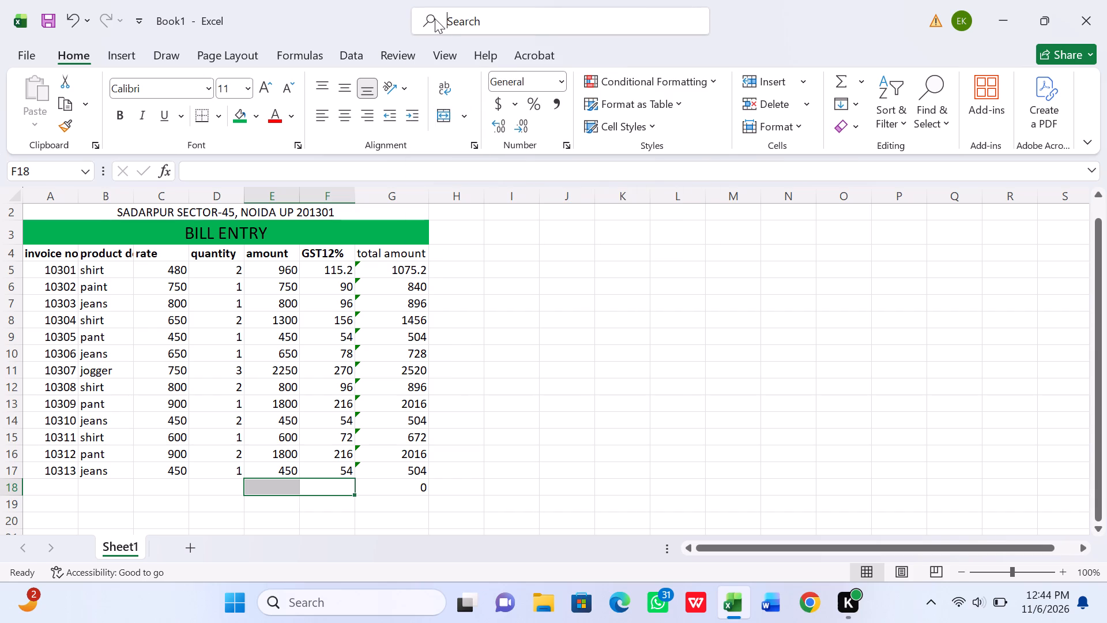
pyautogui.click(434, 18)
pyautogui.click(434, 18)
pyautogui.click(434, 18)
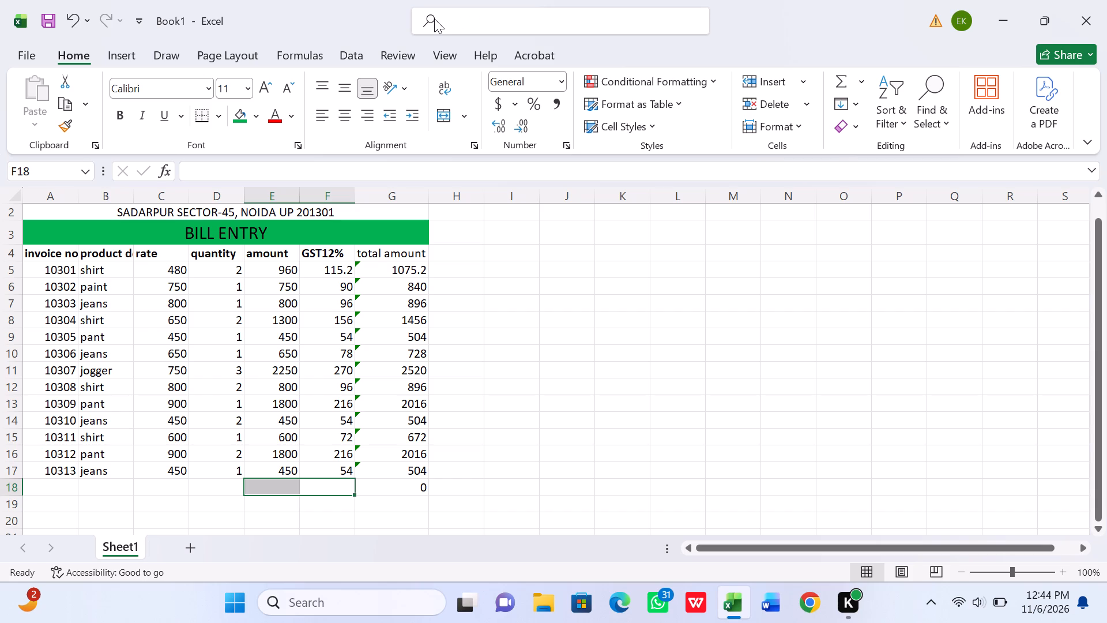
pyautogui.tripleClick(434, 18)
pyautogui.tripleClick(434, 18)
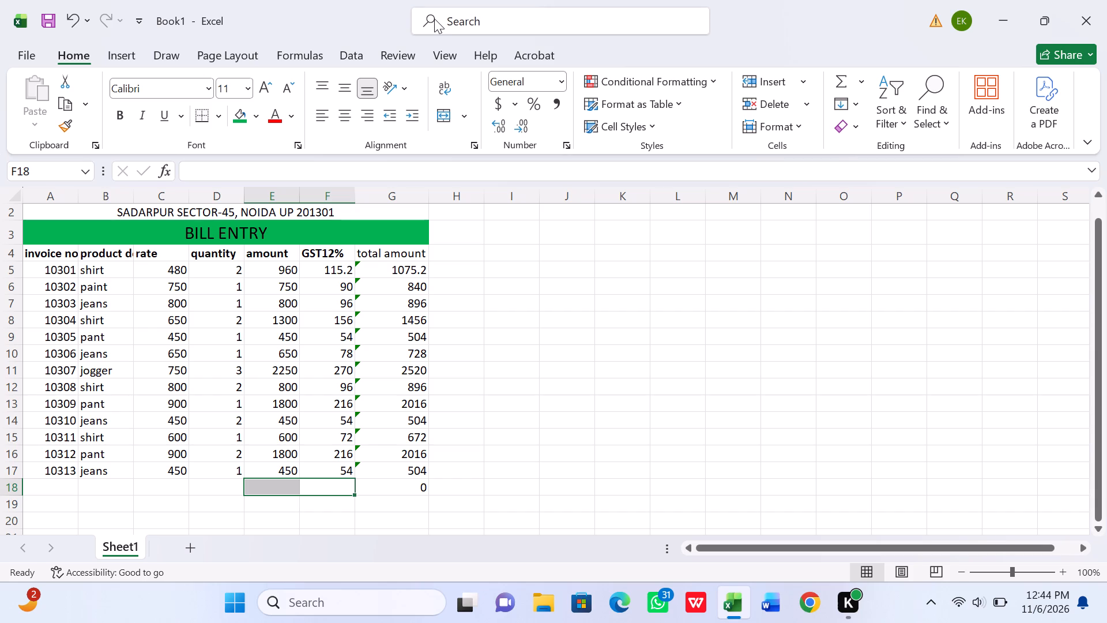
pyautogui.tripleClick(434, 18)
pyautogui.click(434, 18)
pyautogui.press('m')
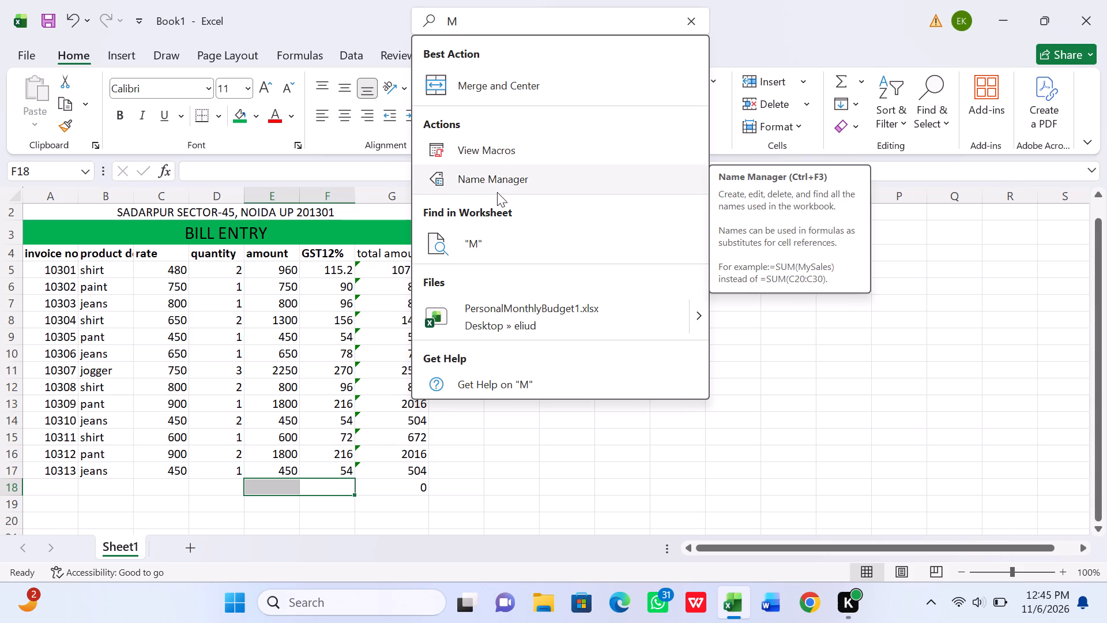
pyautogui.press('e')
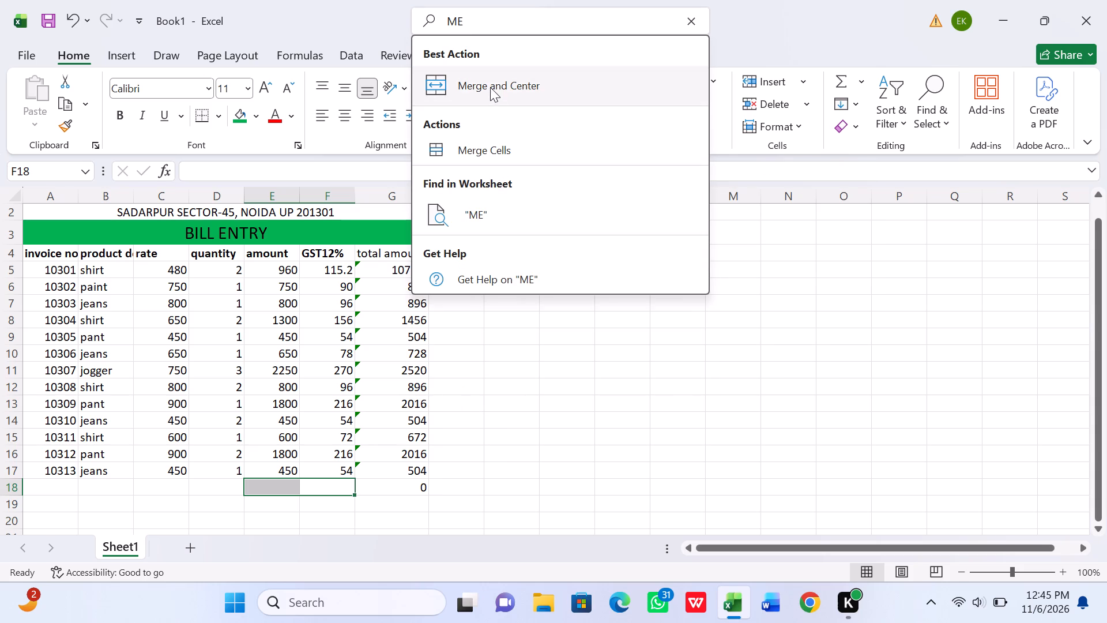
pyautogui.click(490, 82)
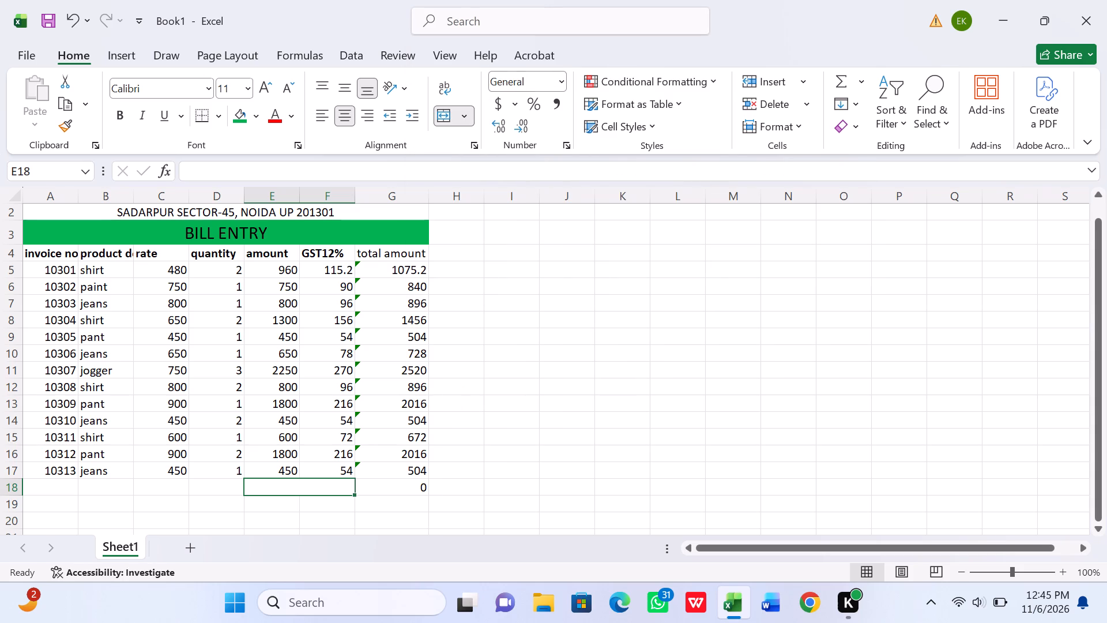
# Enter the label TOTAL in the merged cell E18 below the amount and GST12% columns.
pyautogui.click(308, 498)
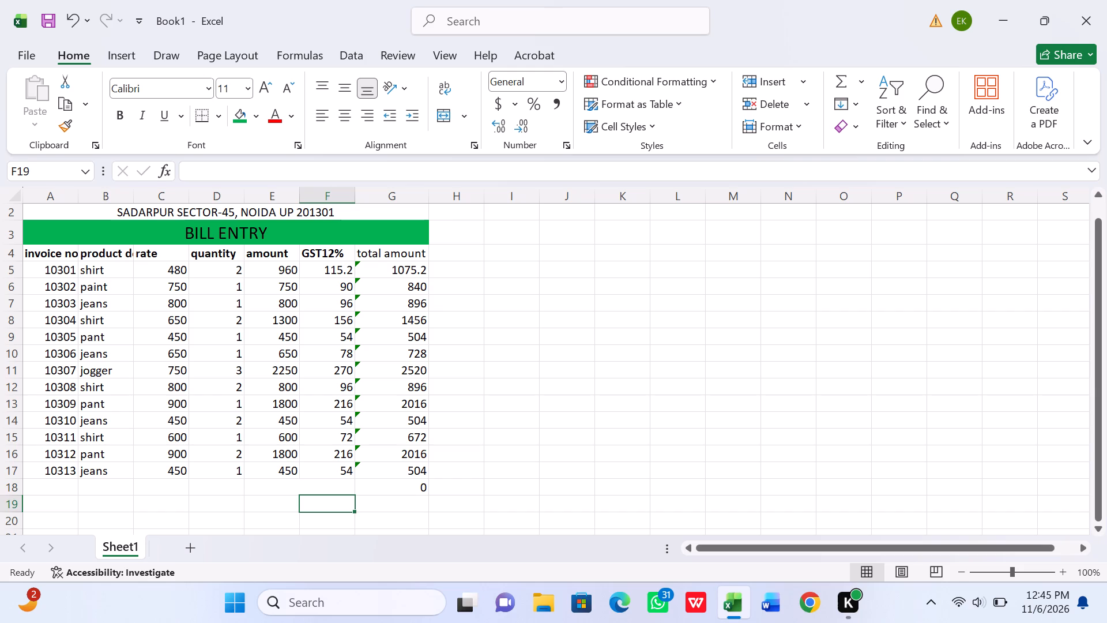
pyautogui.click(298, 488)
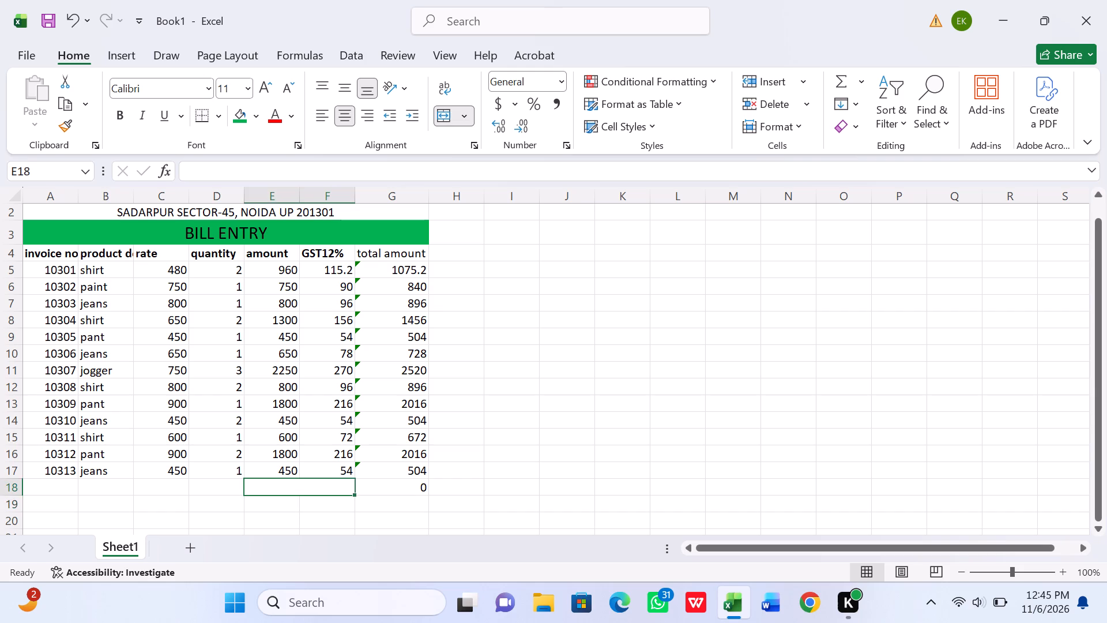
pyautogui.write('TOTA')
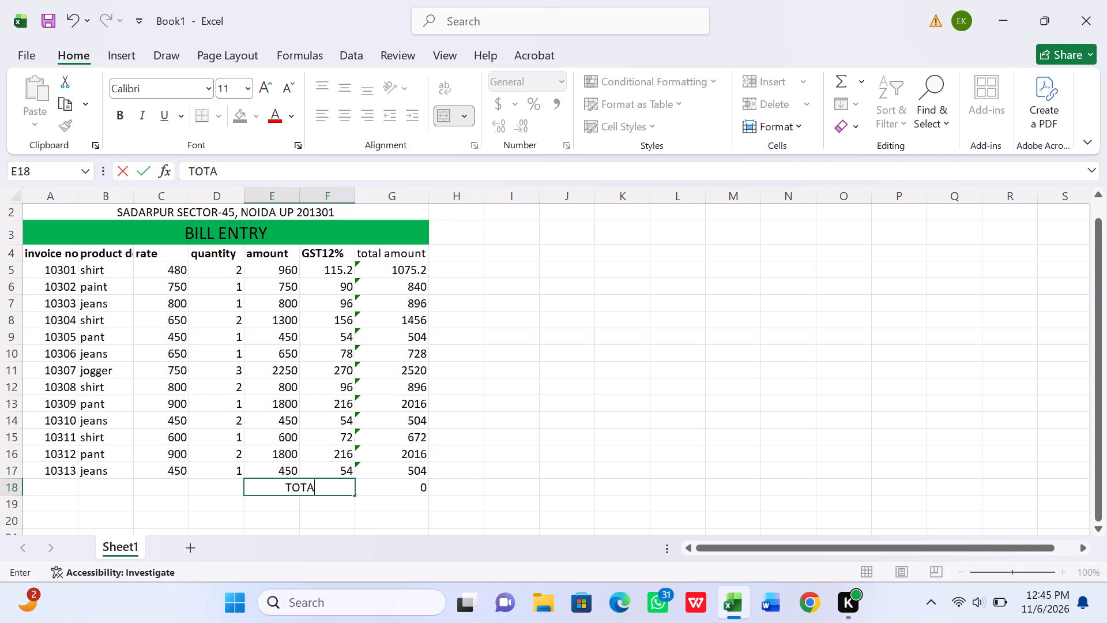
pyautogui.press('l')
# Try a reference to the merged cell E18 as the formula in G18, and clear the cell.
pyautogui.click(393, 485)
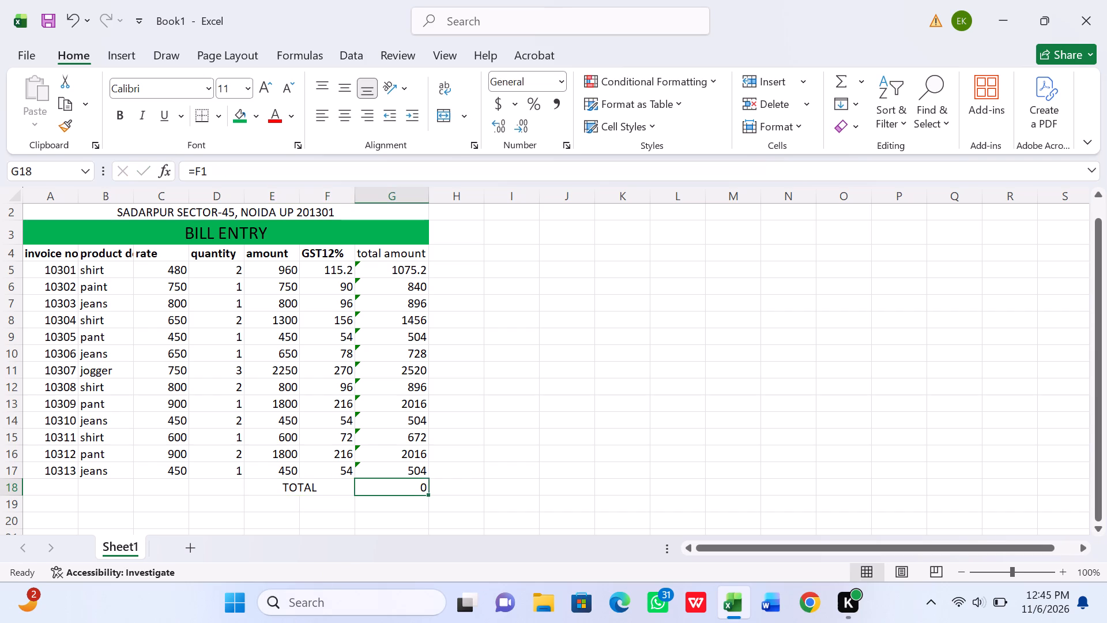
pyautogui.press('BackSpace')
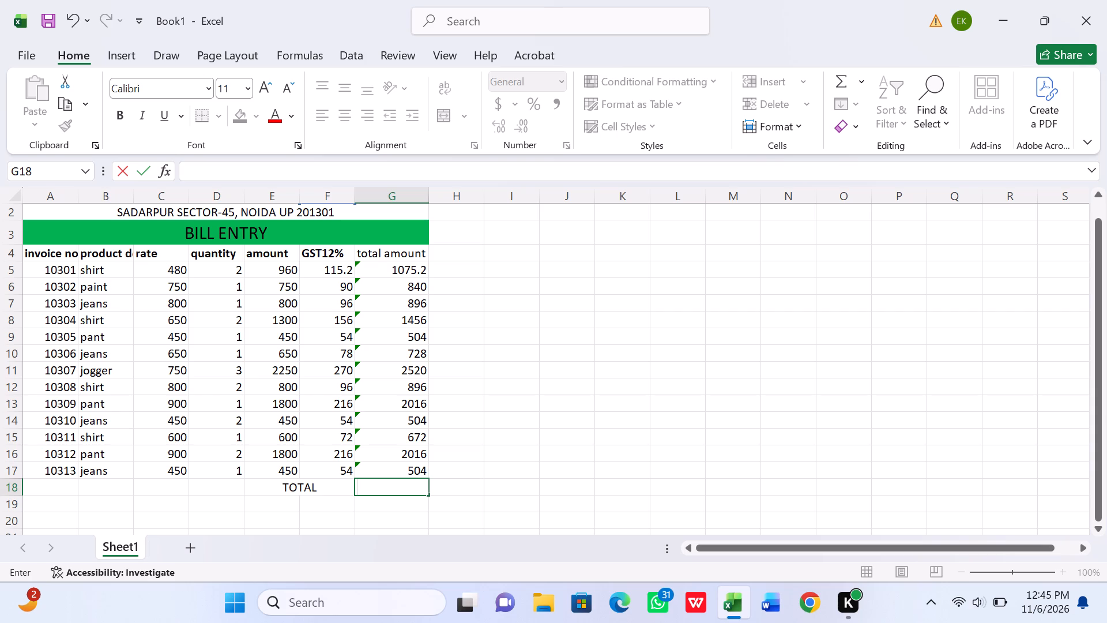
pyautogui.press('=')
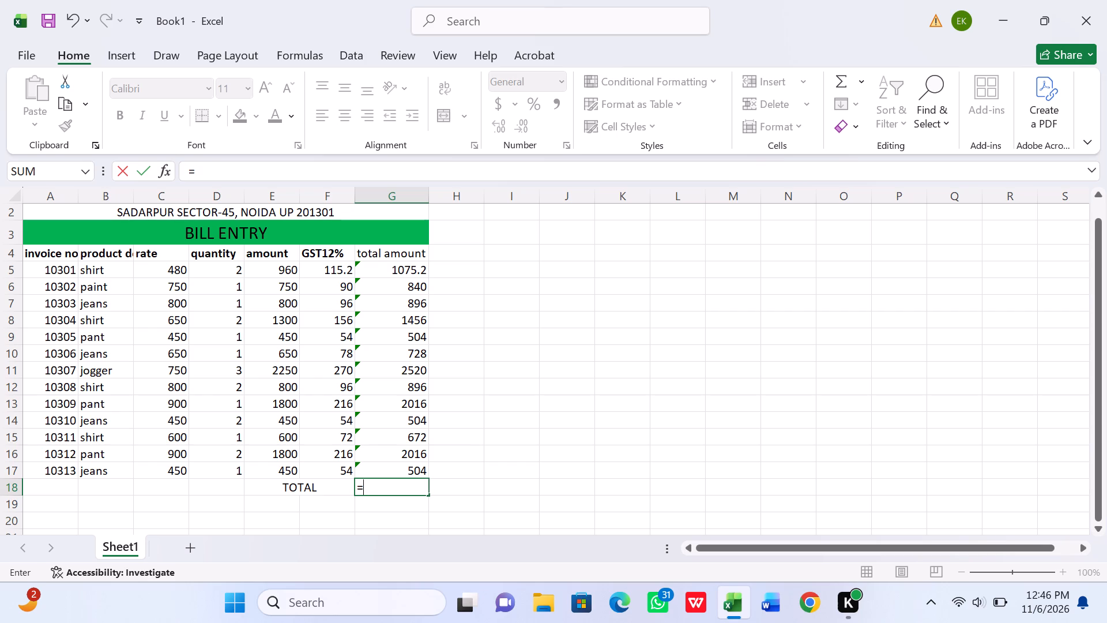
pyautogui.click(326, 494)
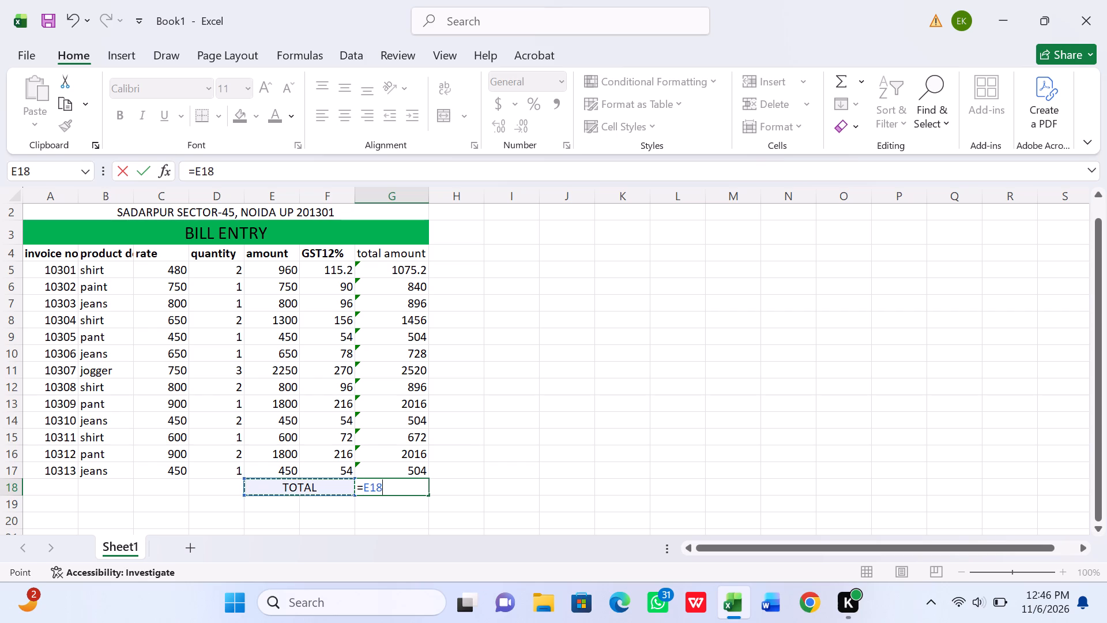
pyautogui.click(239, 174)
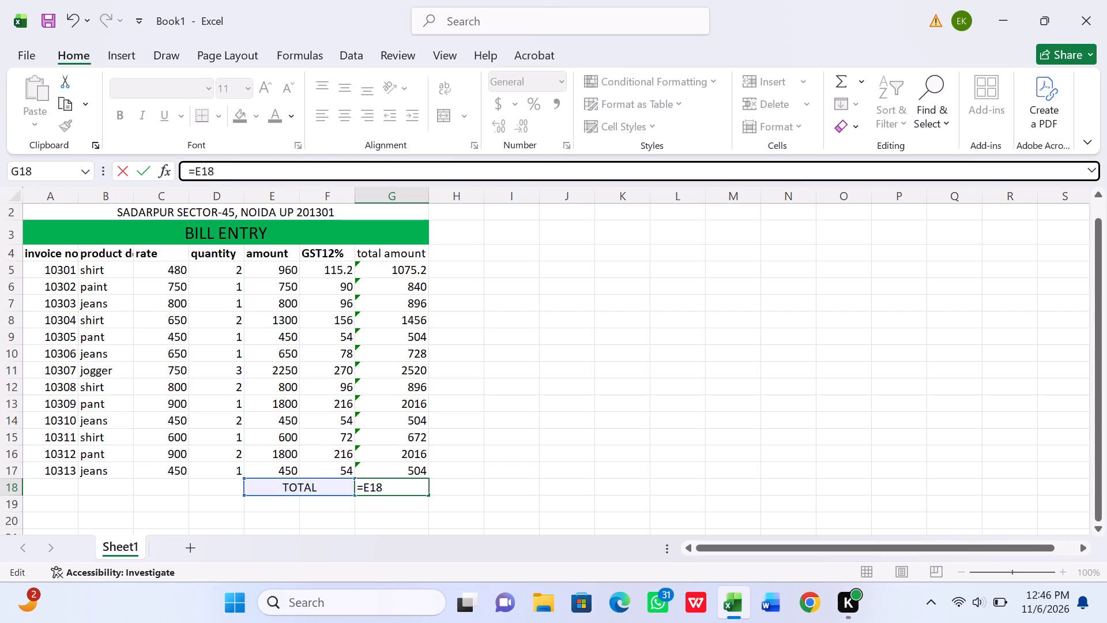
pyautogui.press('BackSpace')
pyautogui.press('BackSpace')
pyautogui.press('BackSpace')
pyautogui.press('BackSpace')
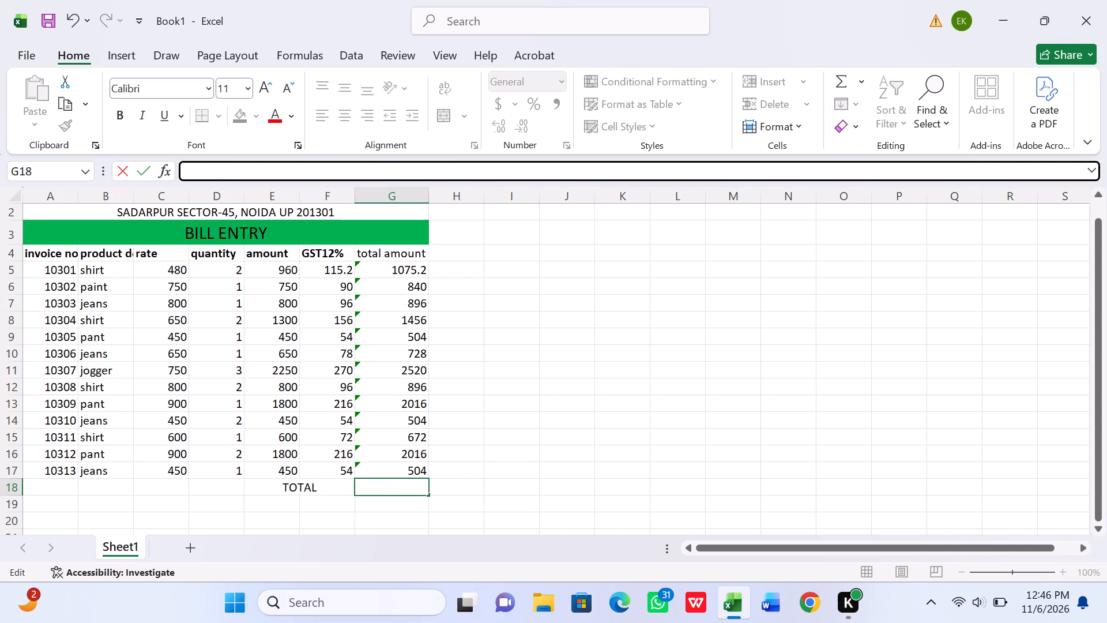
# Extend the label in merged cell E18 to read TOTAL SALES.
pyautogui.click(322, 483)
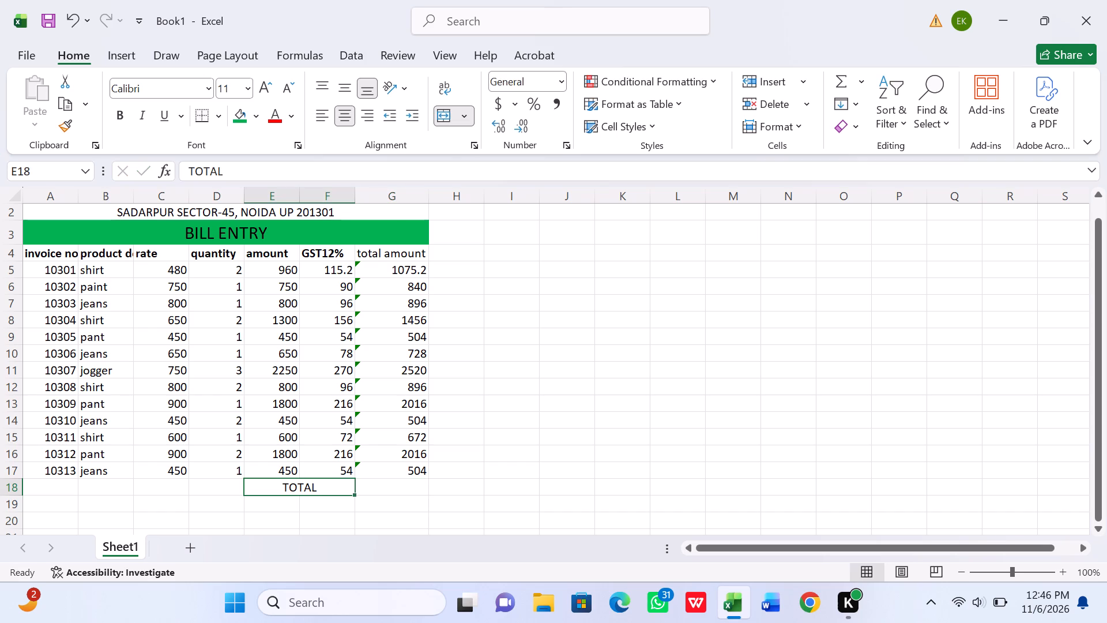
pyautogui.click(322, 483)
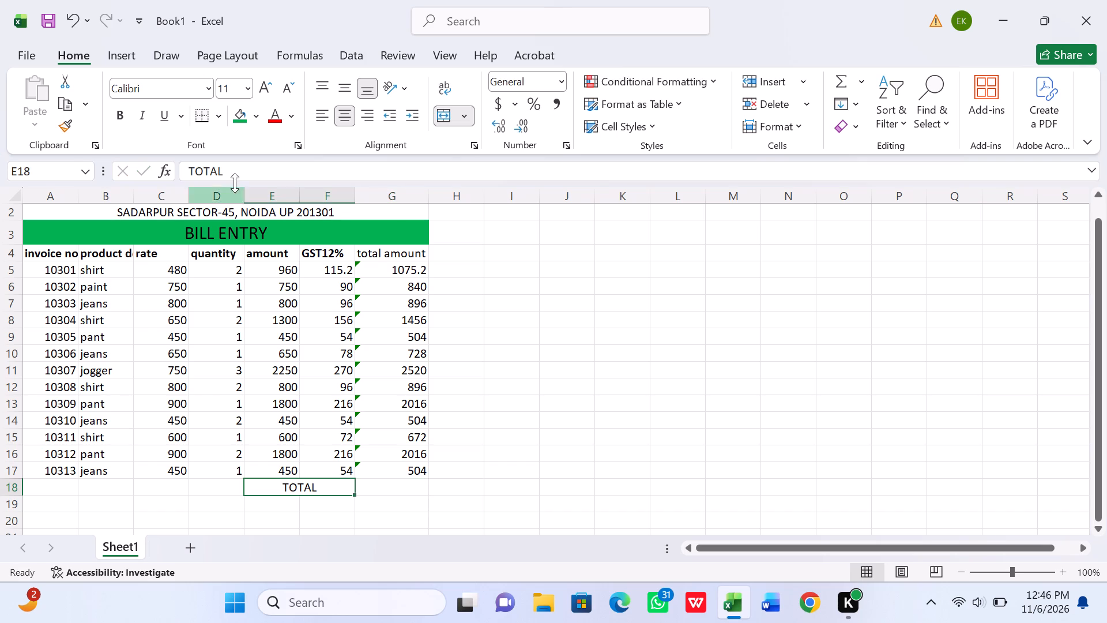
pyautogui.click(234, 166)
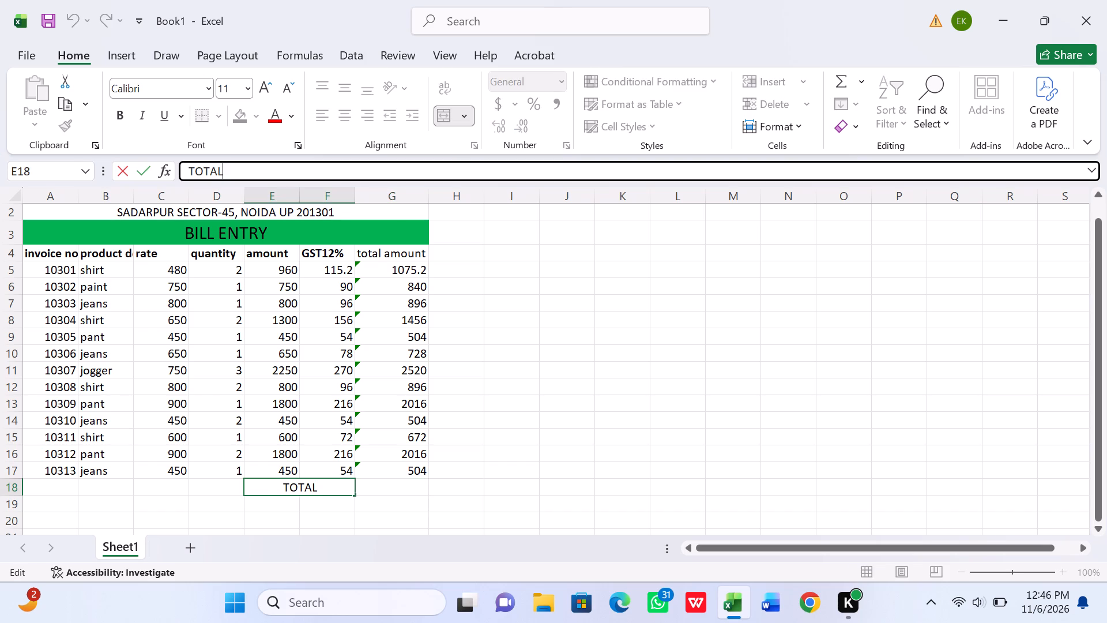
pyautogui.press('space')
pyautogui.write('SA')
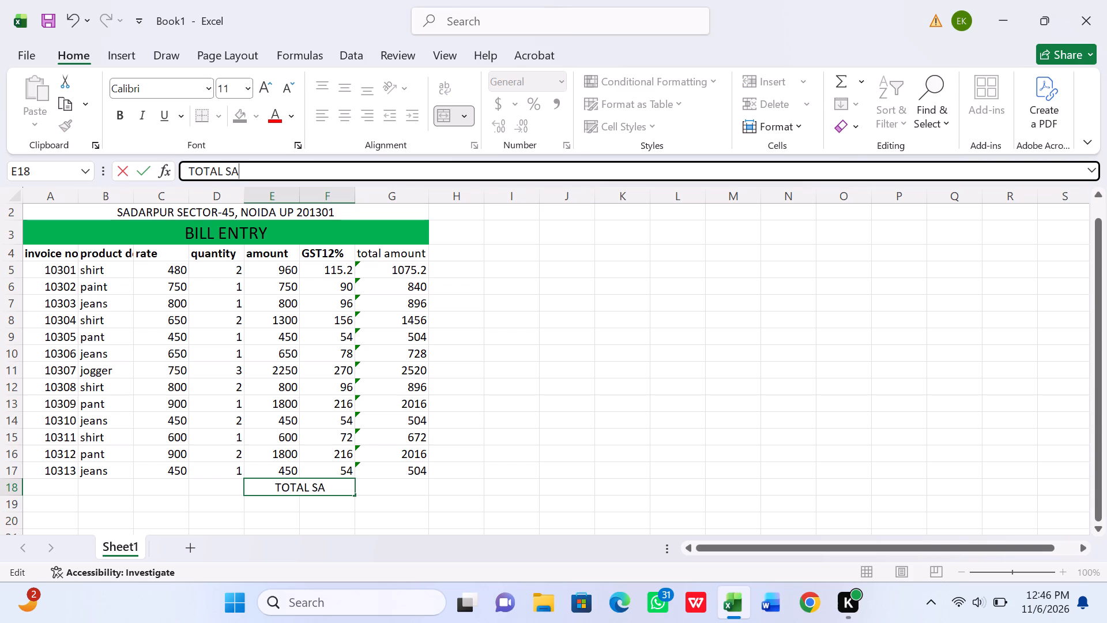
pyautogui.press(',')
pyautogui.press('BackSpace')
pyautogui.write('LES')
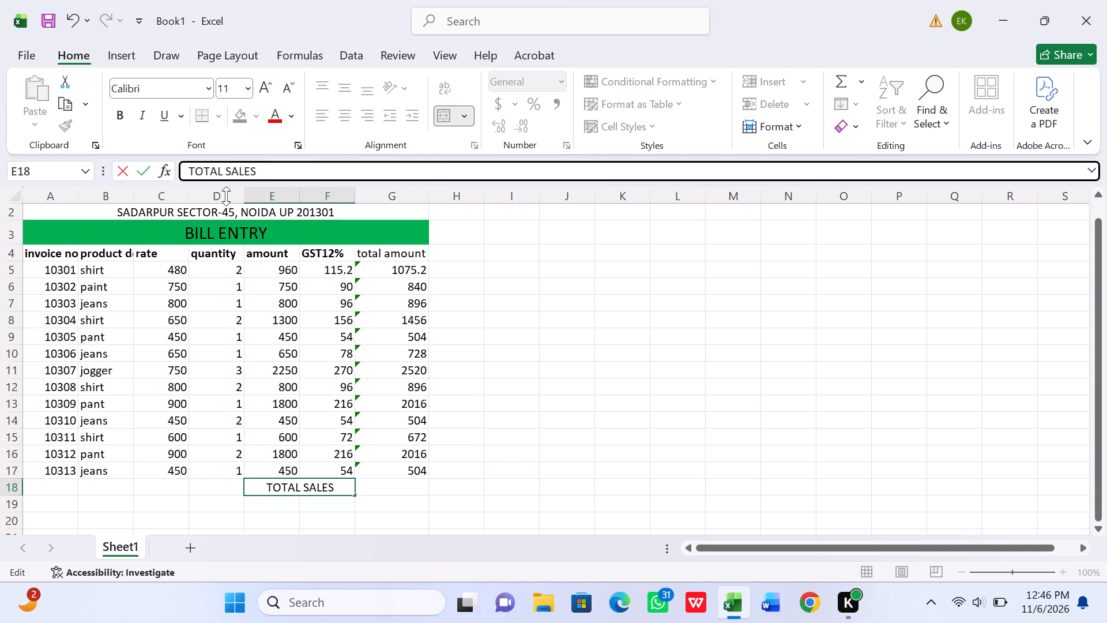
# Sum the total amount column in cell G18 with the formula =SUM(G5:G17).
pyautogui.click(372, 485)
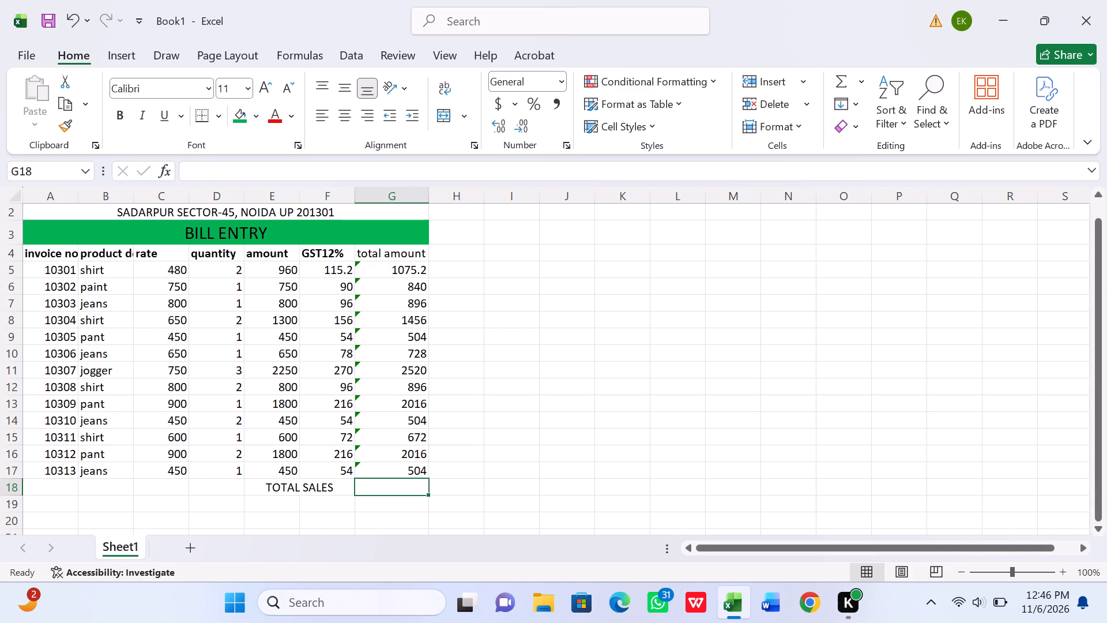
pyautogui.press('=')
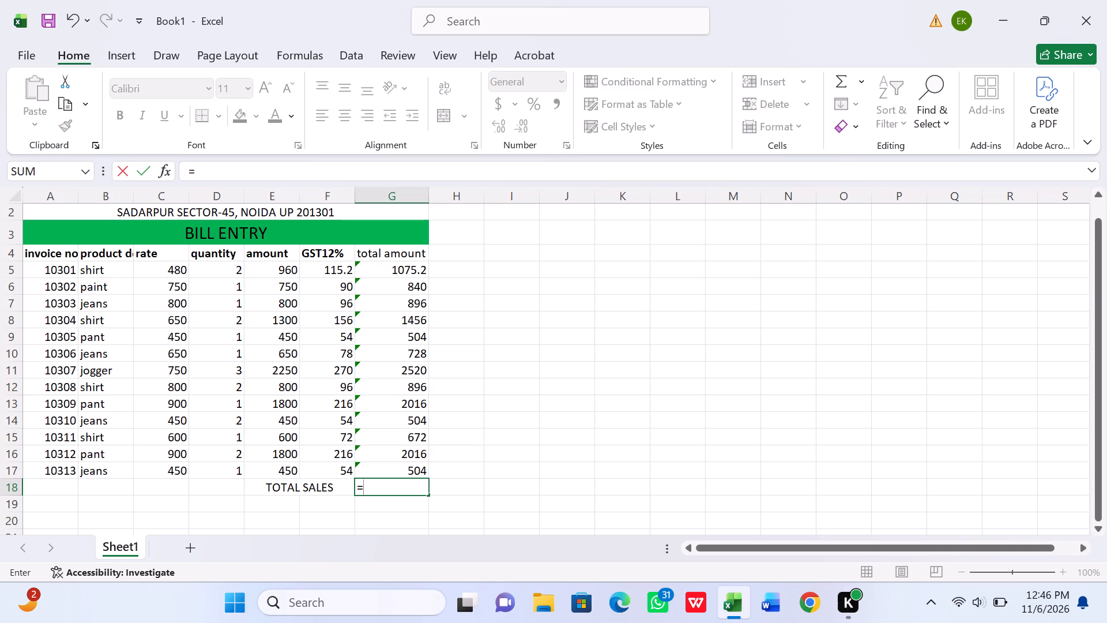
pyautogui.press('s')
pyautogui.write('UM')
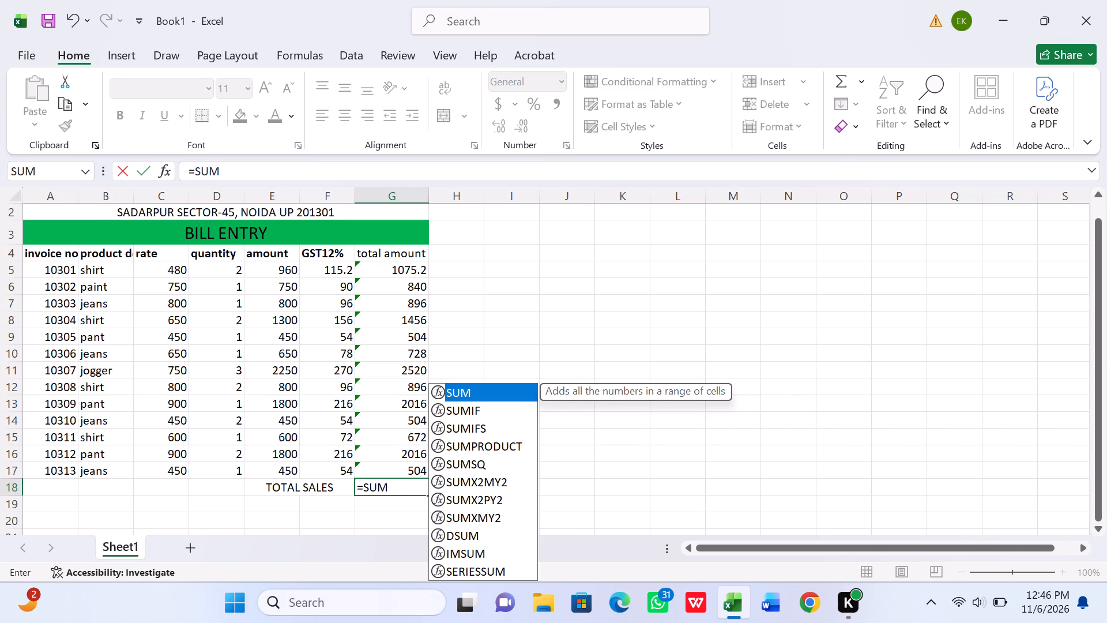
pyautogui.hotkey('shift', '(')
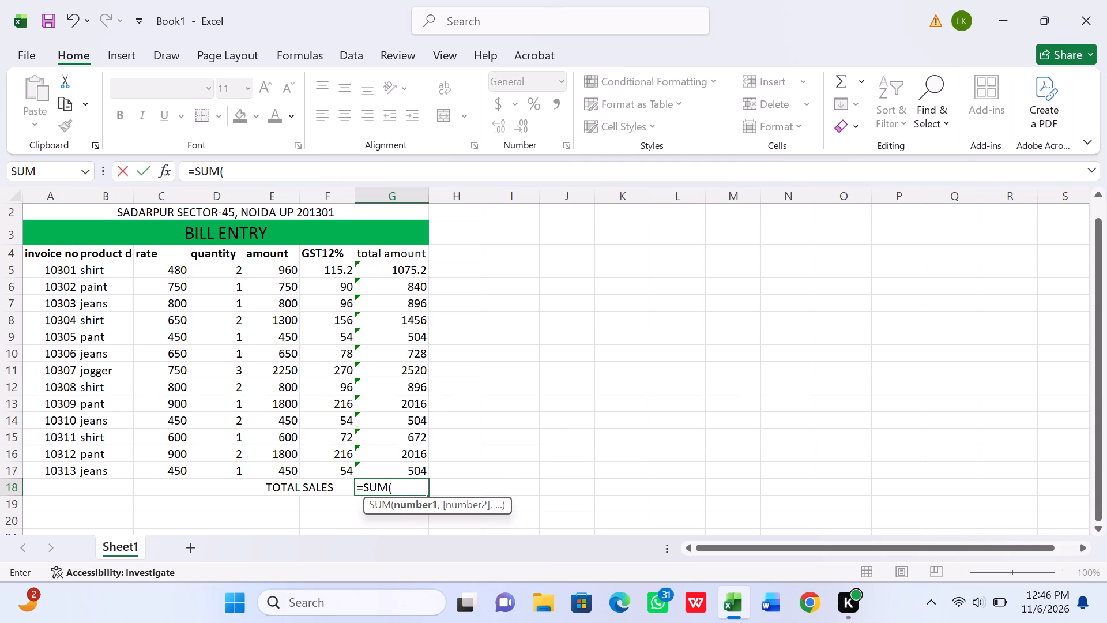
pyautogui.moveTo(409, 264); pyautogui.dragTo(403, 357)
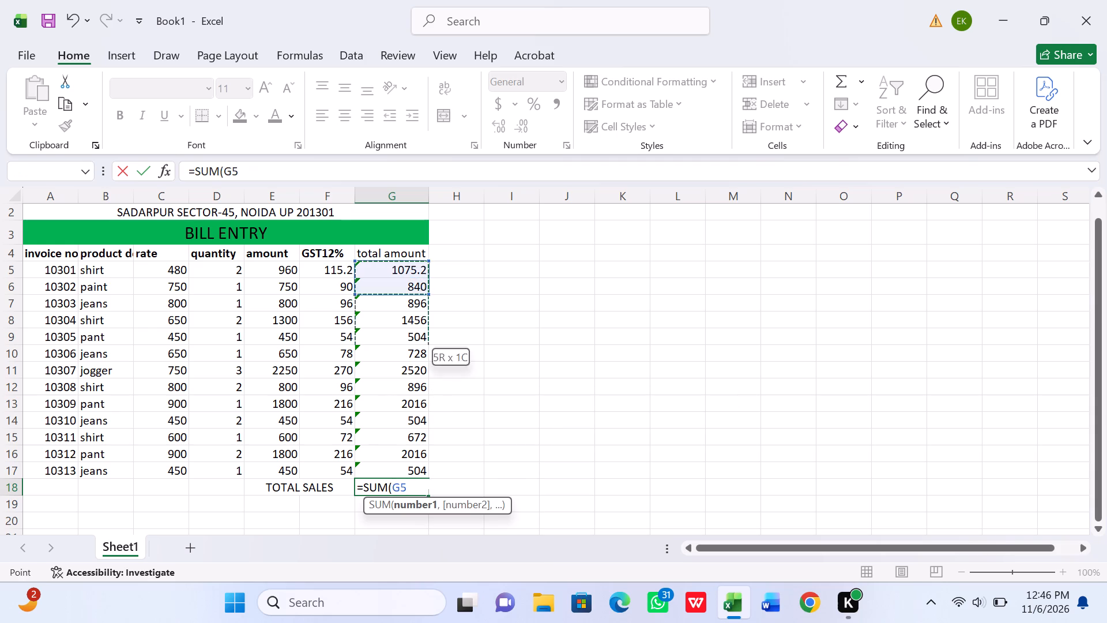
pyautogui.moveTo(403, 357); pyautogui.dragTo(416, 473)
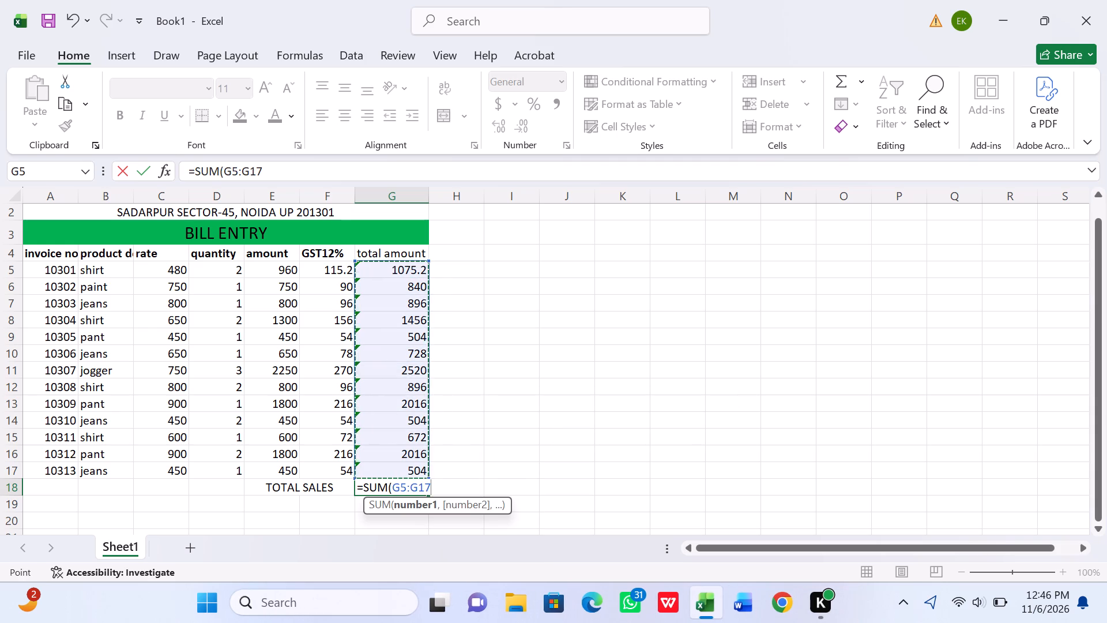
pyautogui.hotkey('shift', ')')
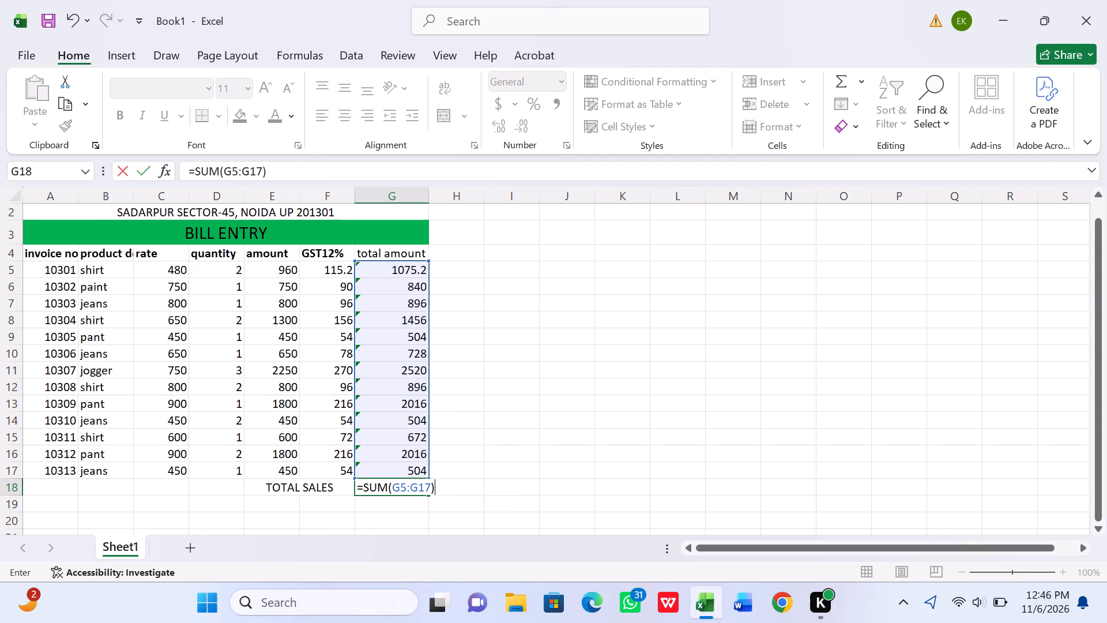
pyautogui.press('Return')
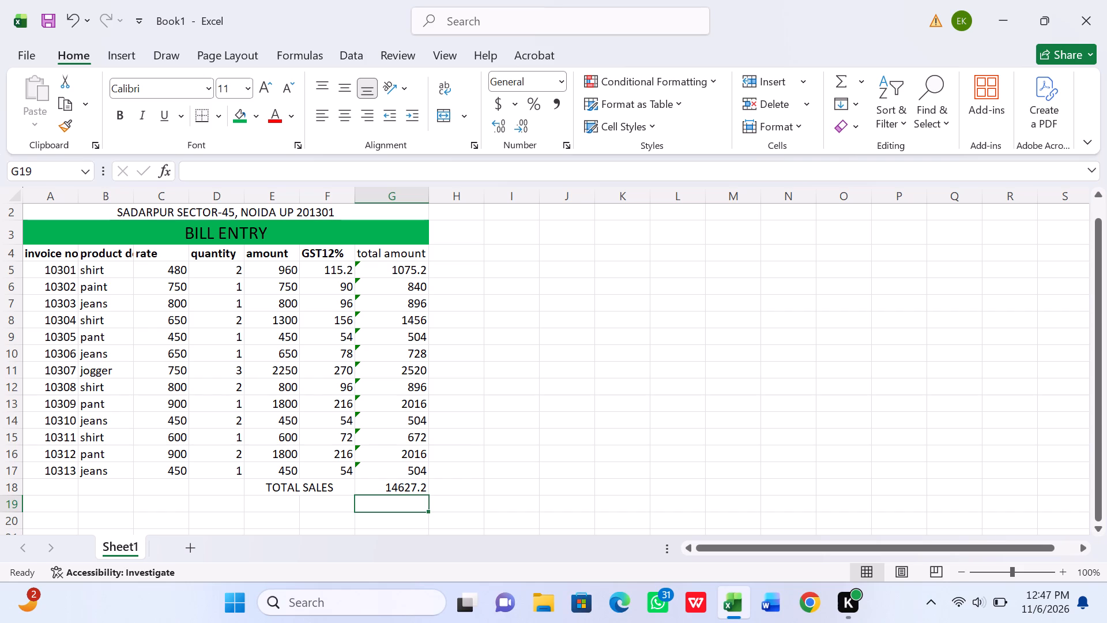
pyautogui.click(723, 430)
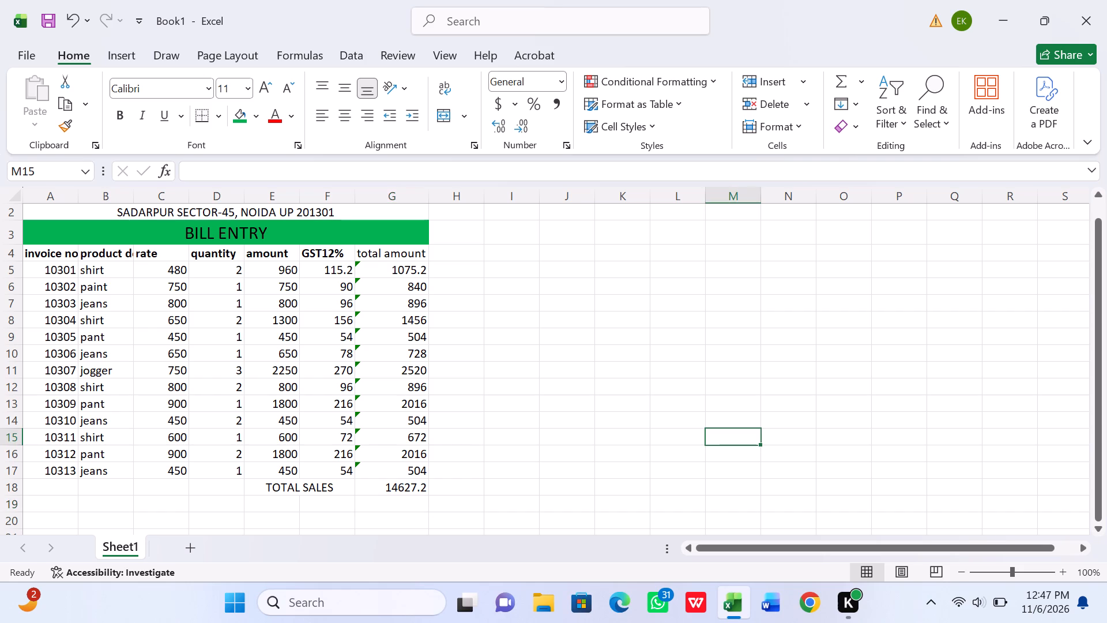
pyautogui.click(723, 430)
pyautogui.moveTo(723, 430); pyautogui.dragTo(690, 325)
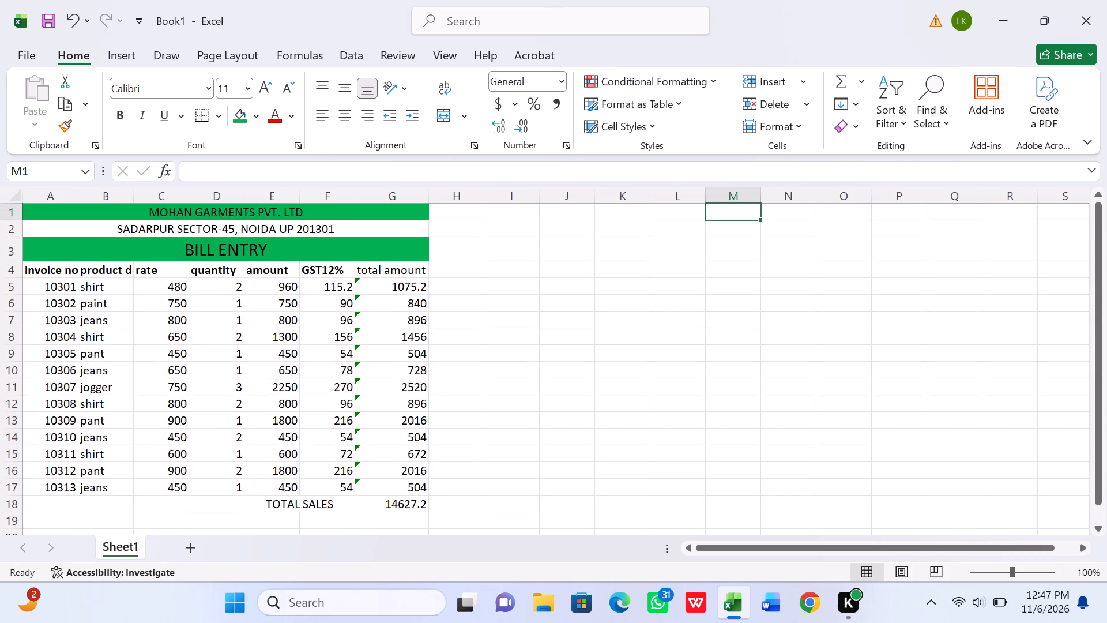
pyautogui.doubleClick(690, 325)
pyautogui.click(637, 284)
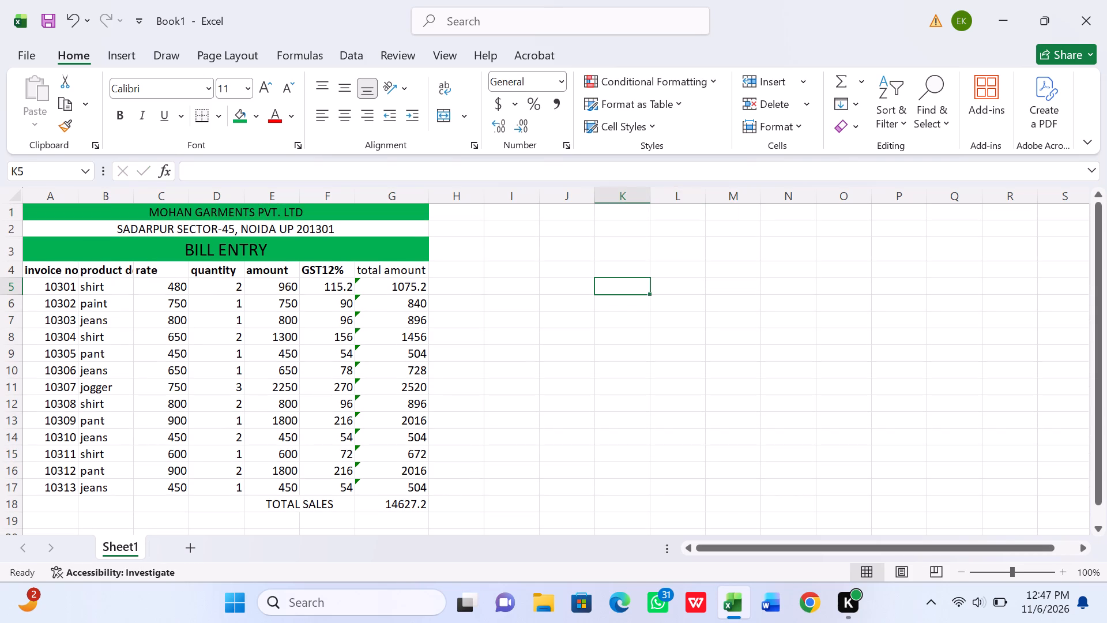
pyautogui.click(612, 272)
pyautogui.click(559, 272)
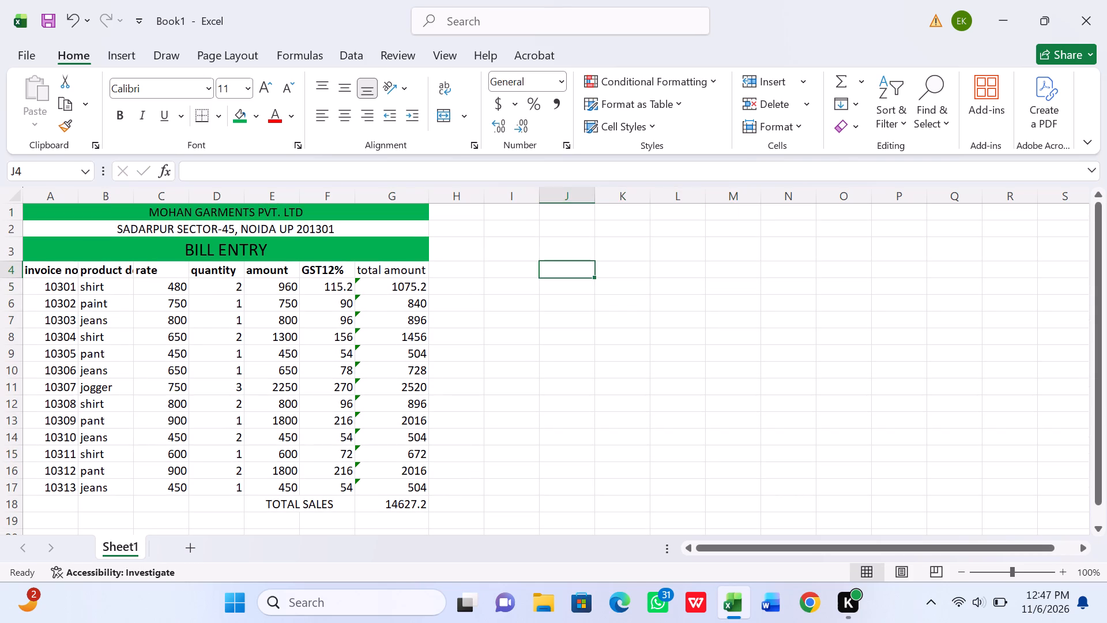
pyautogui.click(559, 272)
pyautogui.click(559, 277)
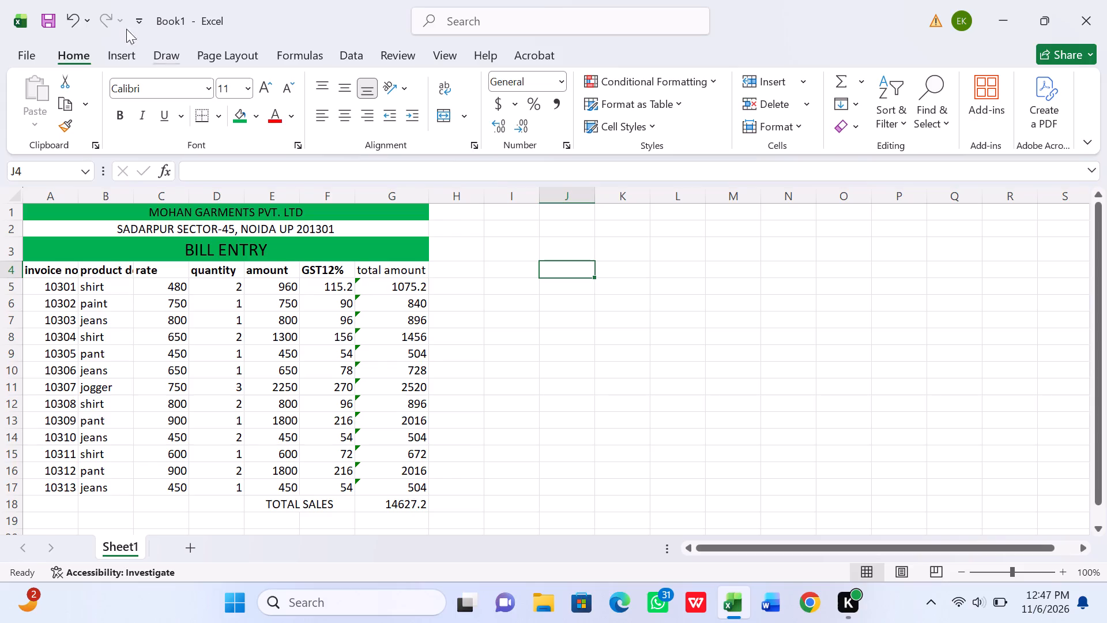
# Save the workbook as Book1 in the eliud folder on the Desktop, replacing the existing file.
pyautogui.click(24, 58)
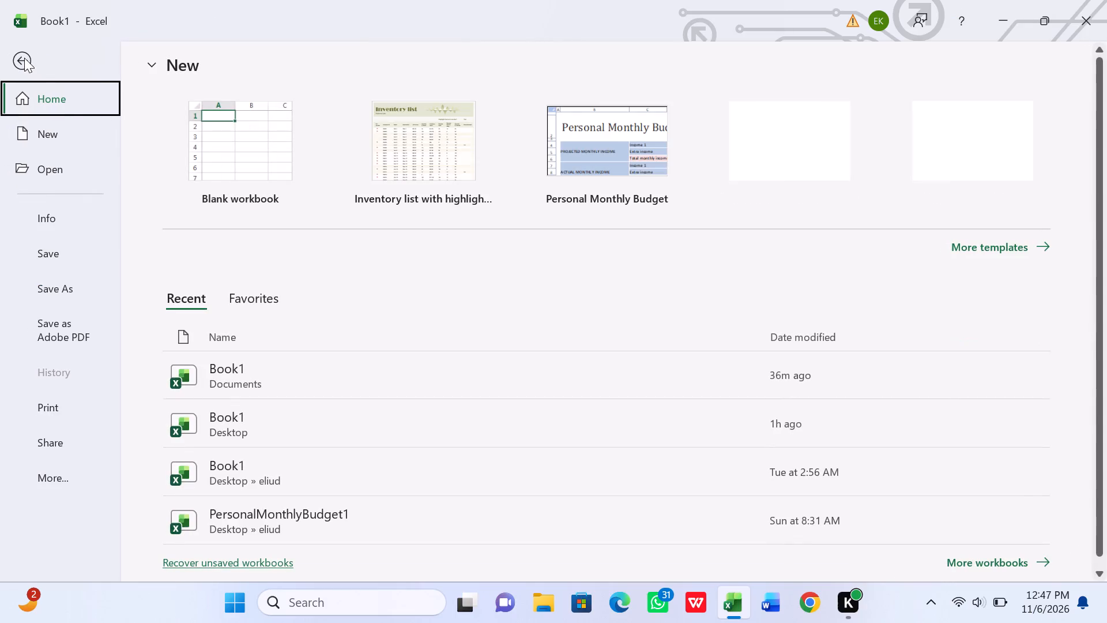
pyautogui.click(63, 290)
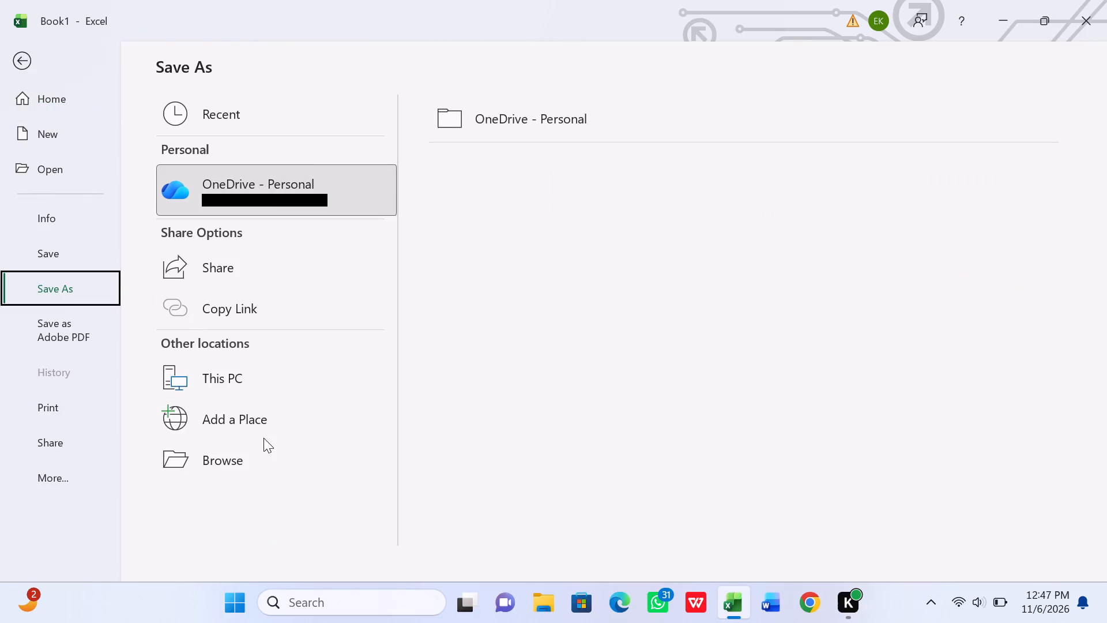
pyautogui.click(229, 381)
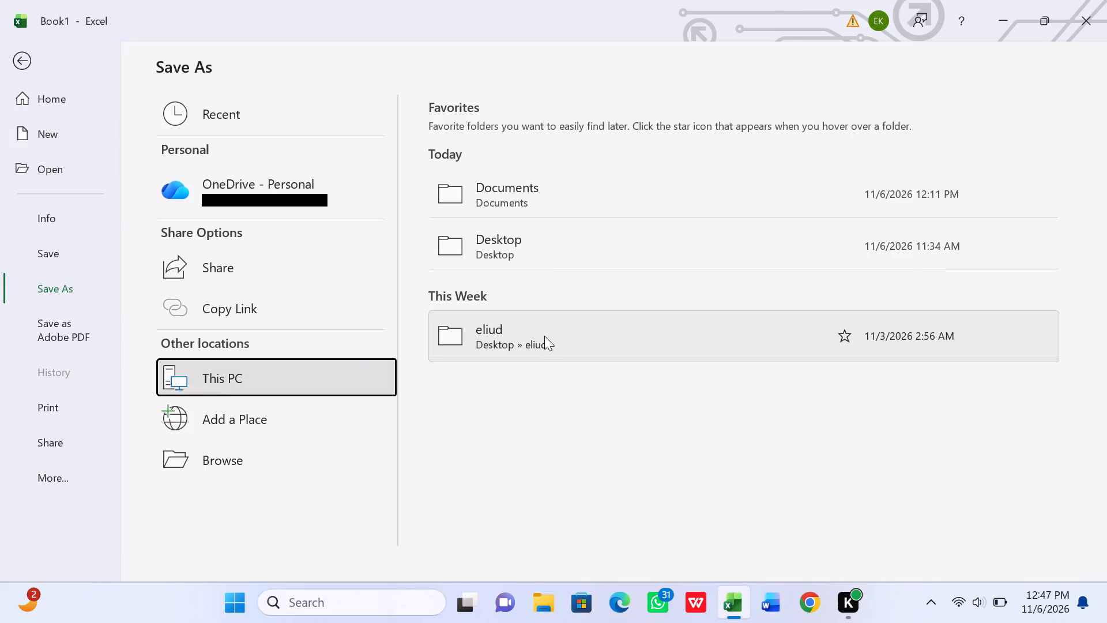
pyautogui.click(508, 251)
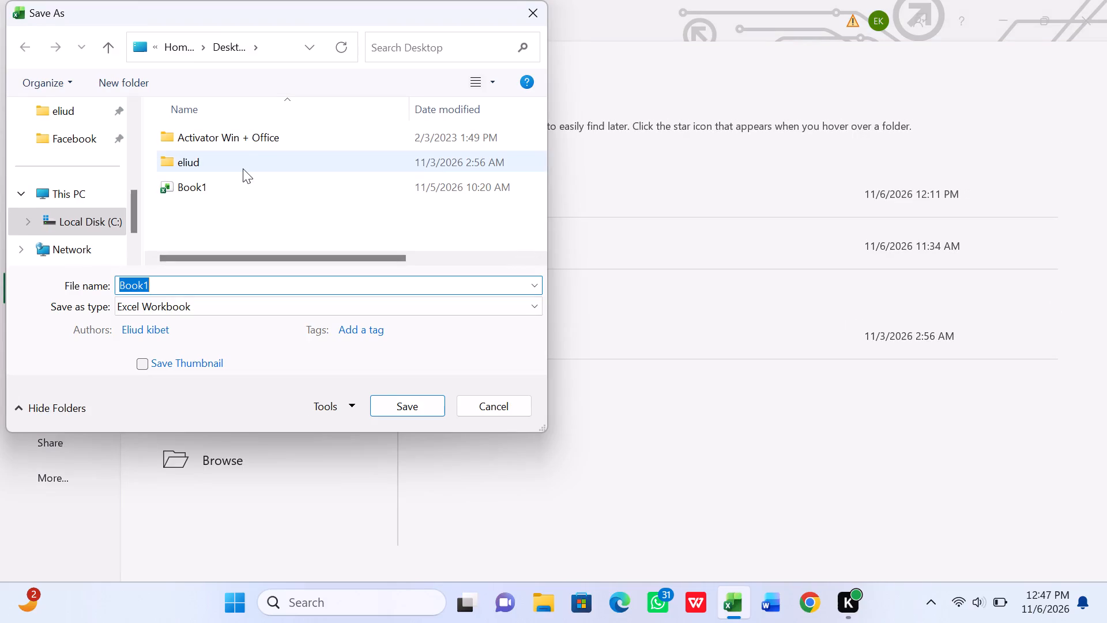
pyautogui.click(243, 168)
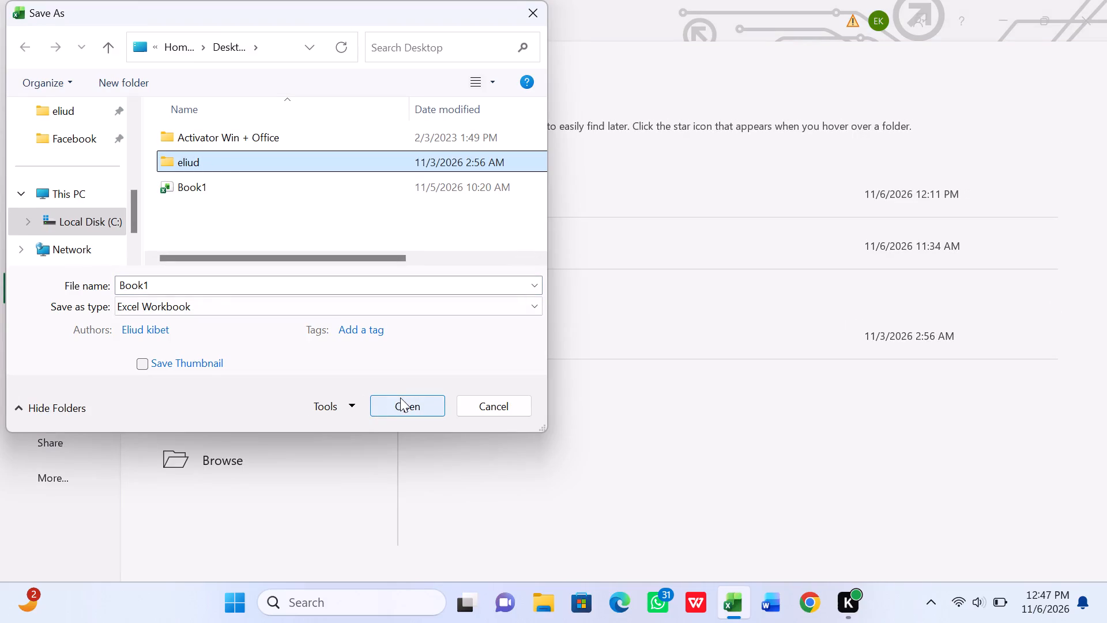
pyautogui.click(400, 397)
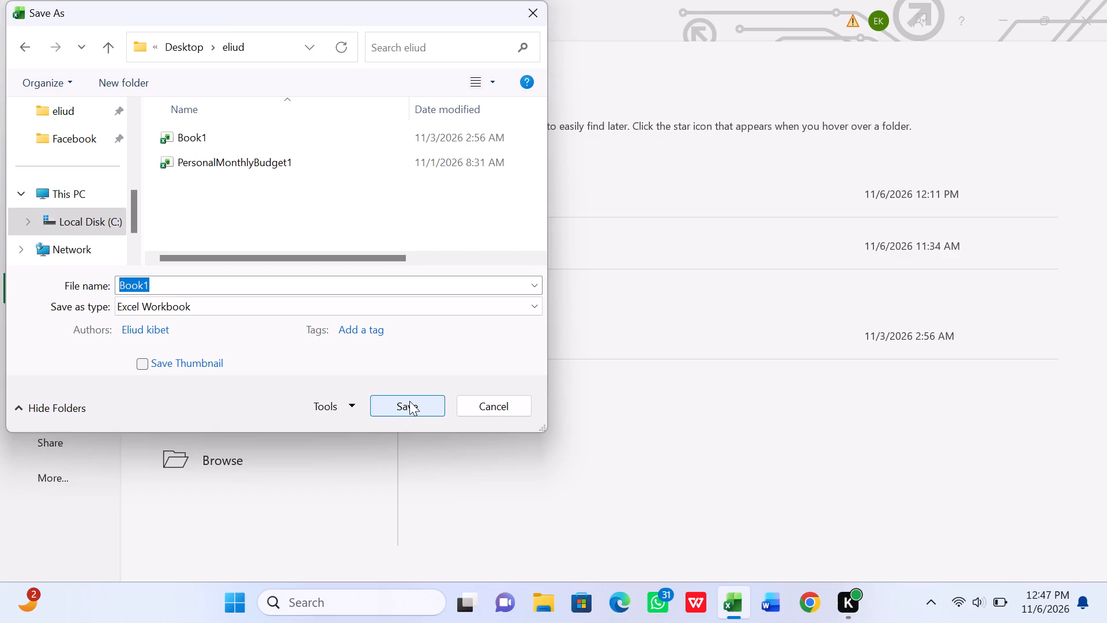
pyautogui.click(409, 401)
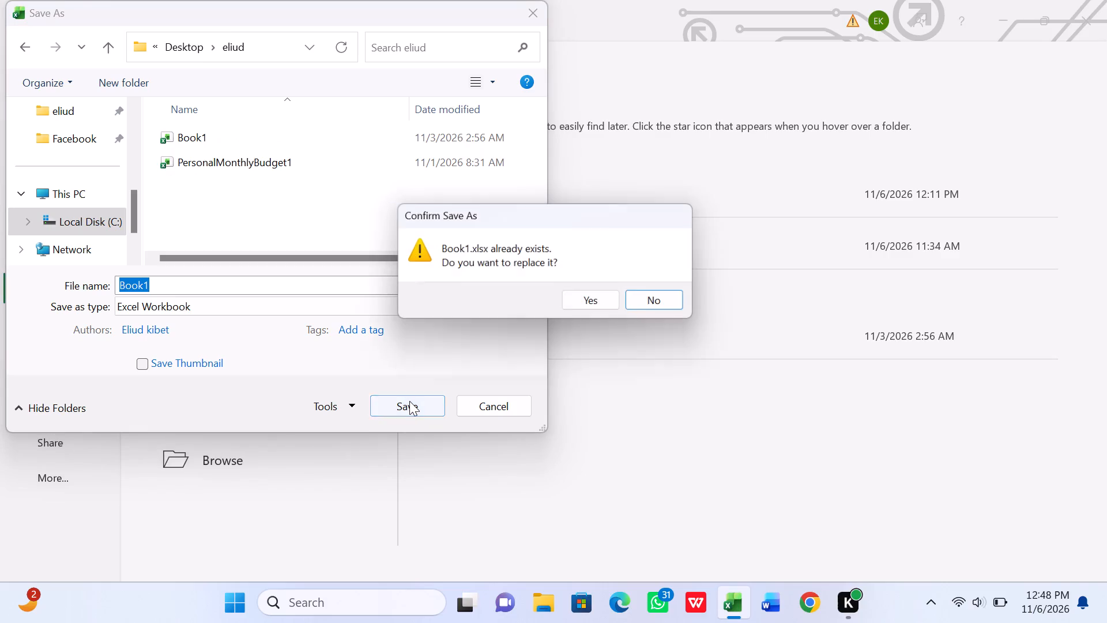
pyautogui.click(583, 303)
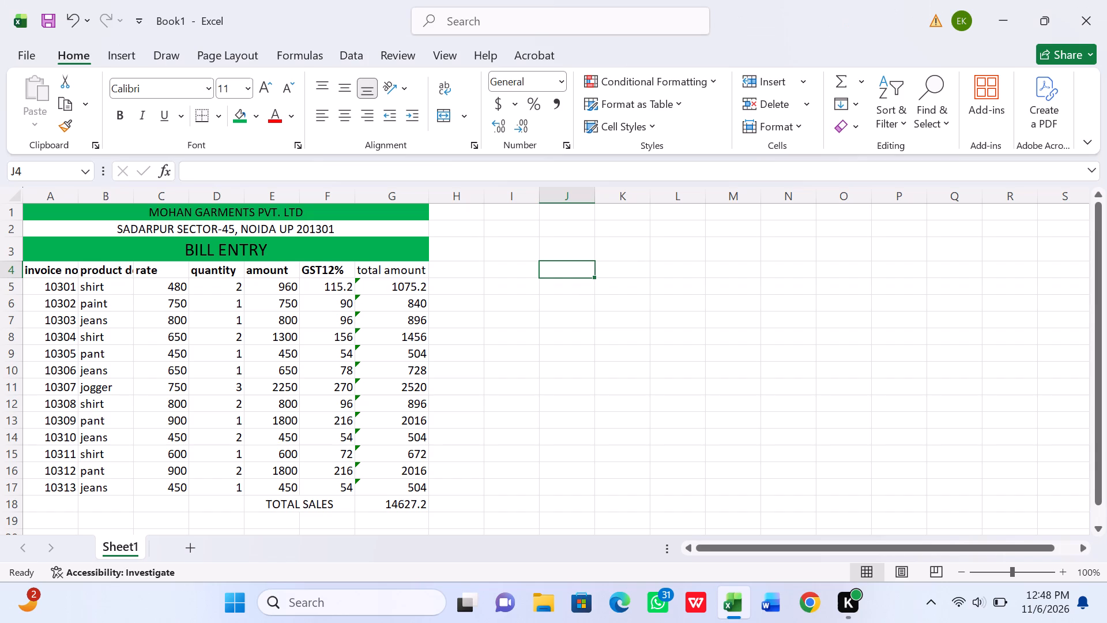